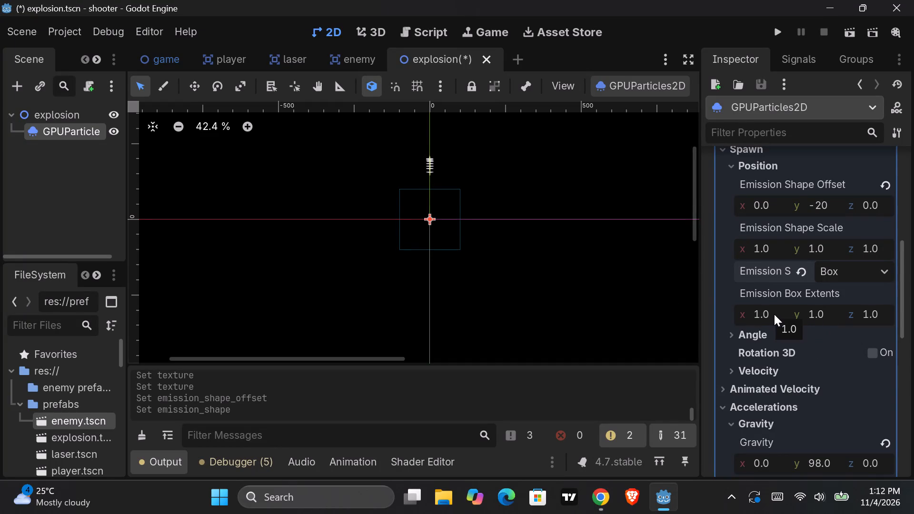
Set the x value of the particle material's Emission Box Extents to 350.
left_click(754, 314)
left_click(754, 314)
key("BackSpace")
type("350")
key("Return")
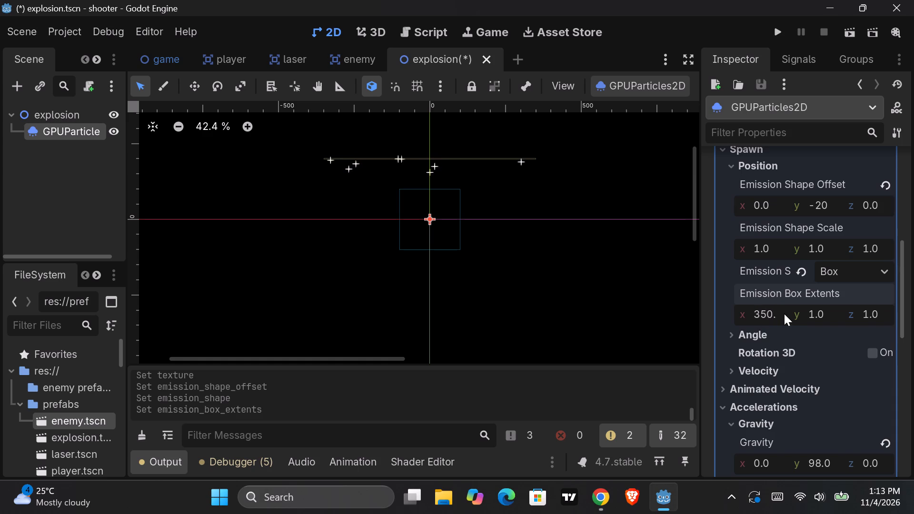
left_click(784, 316)
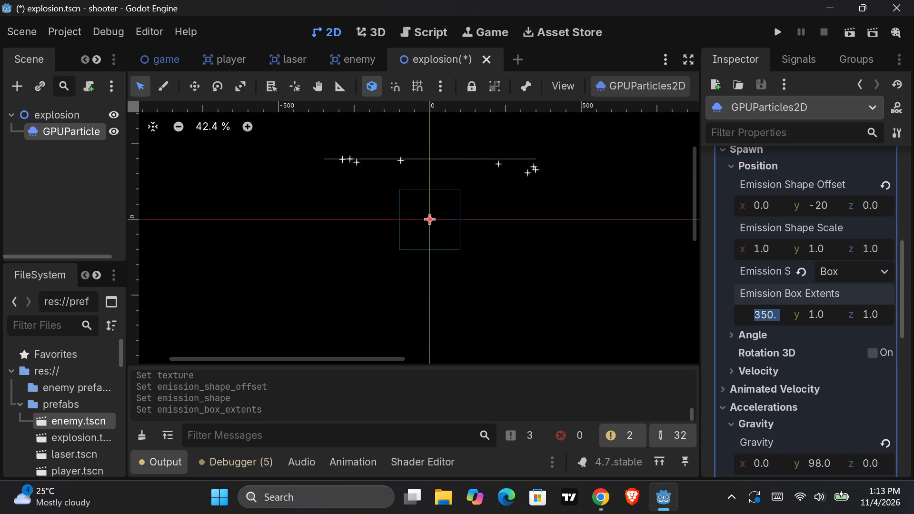
left_click(782, 316)
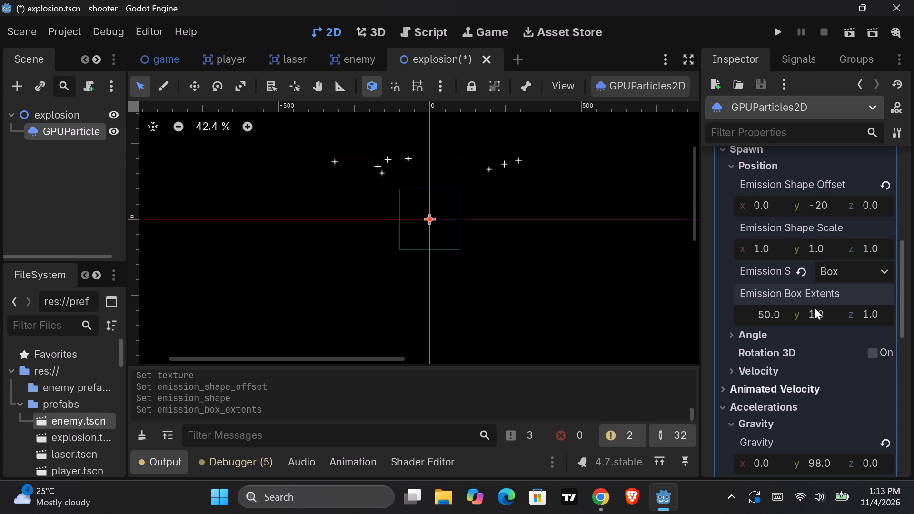
Set the GPUParticles2D node's particle Amount to 500.
scroll(787, 274, "up", 1)
scroll(825, 276, "up", 1)
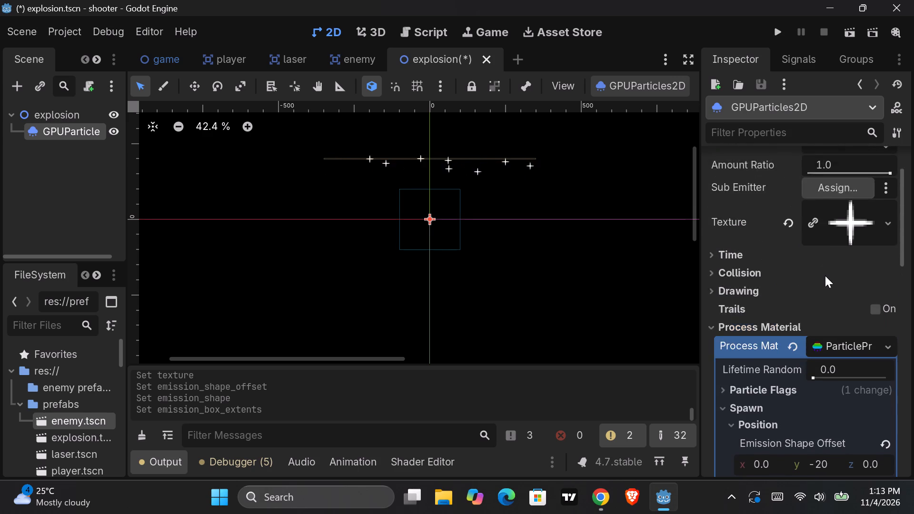
scroll(825, 276, "up", 1)
left_click(832, 209)
left_click(832, 209)
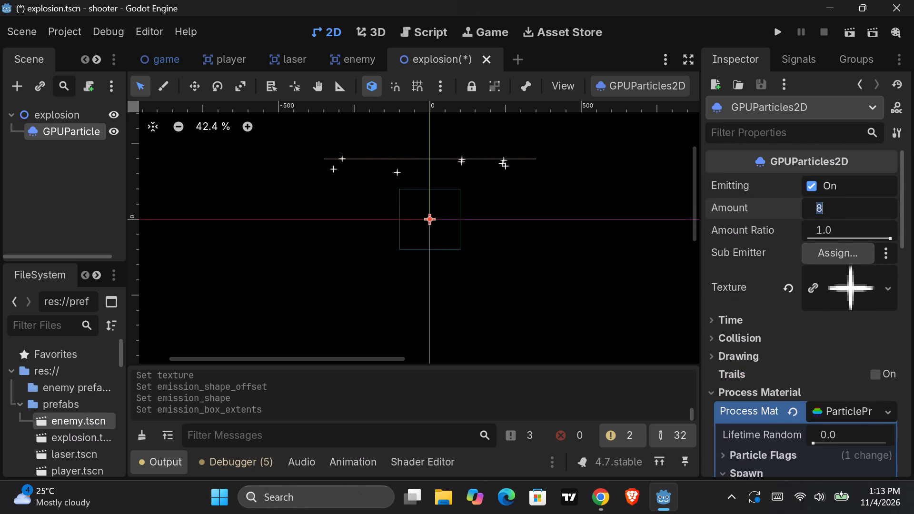
key("BackSpace")
type("500")
key("Return")
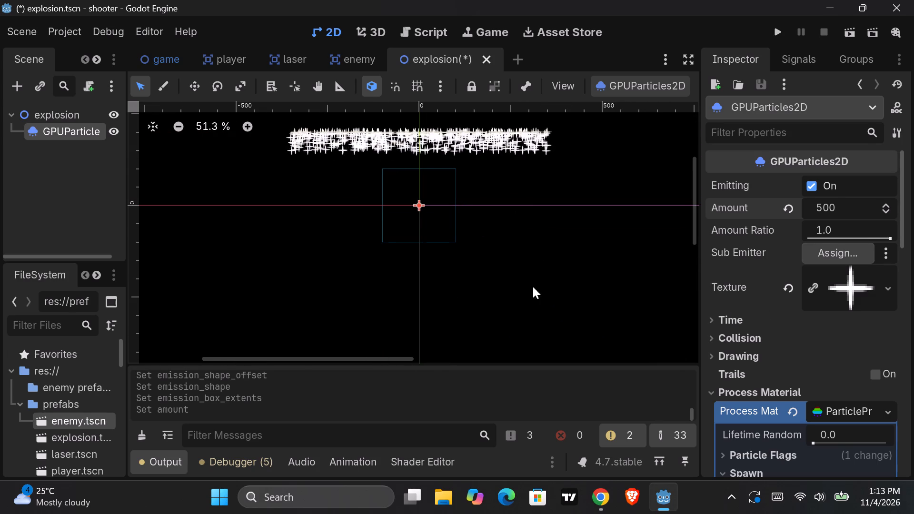
In the Drawing properties, set the Visibility Rect's x to -350 px and its width to 700 px.
left_click(734, 358)
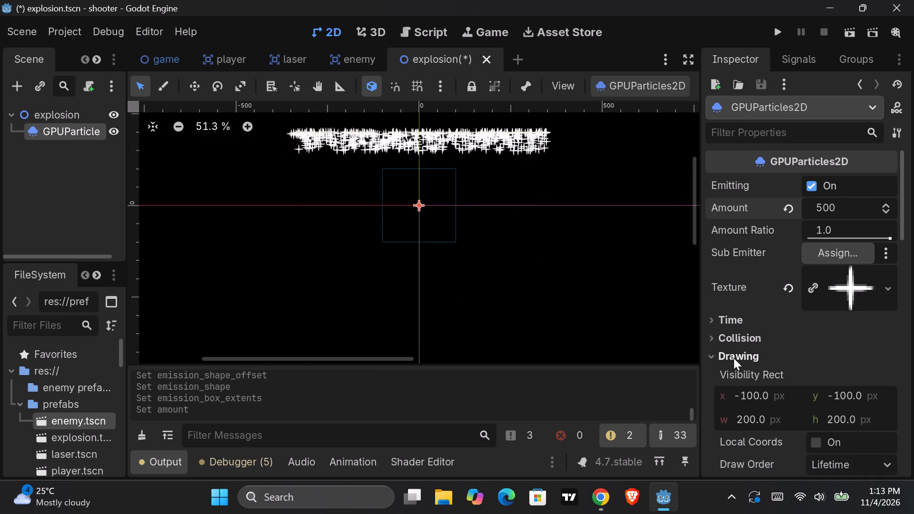
scroll(734, 358, "down", 1)
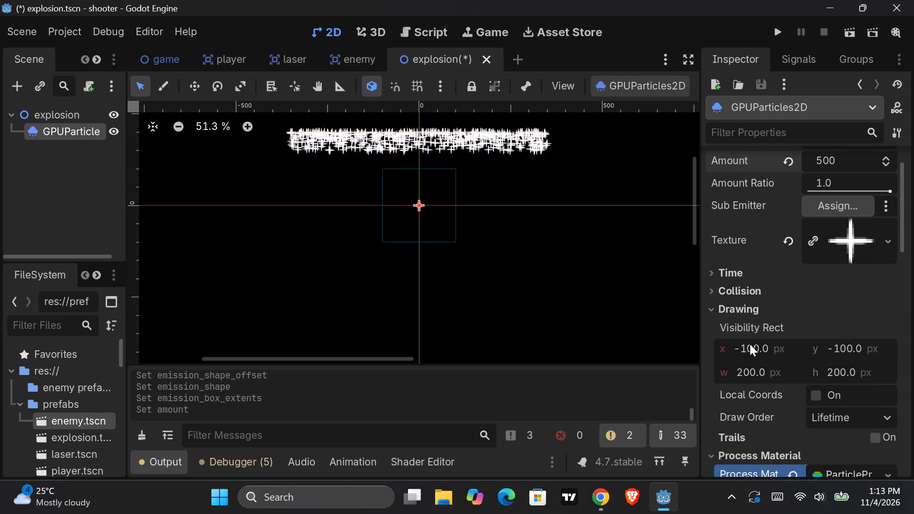
left_click(750, 344)
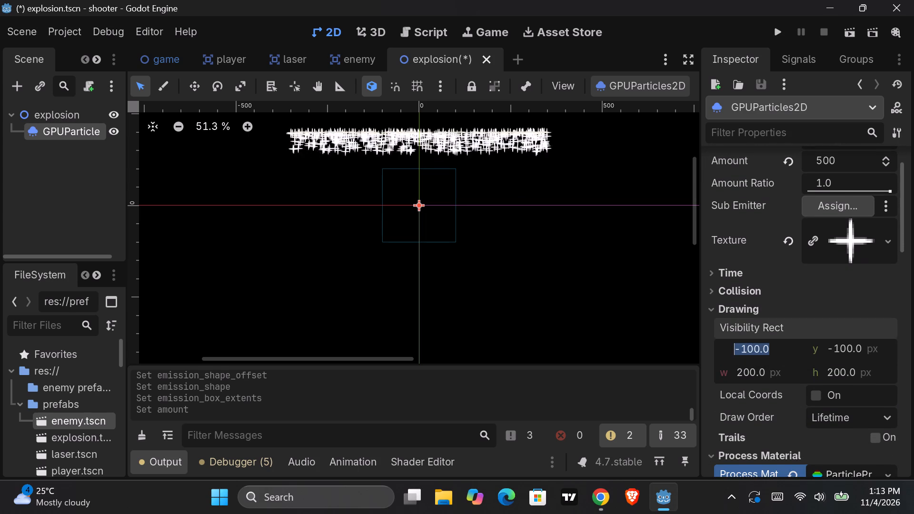
key("minus")
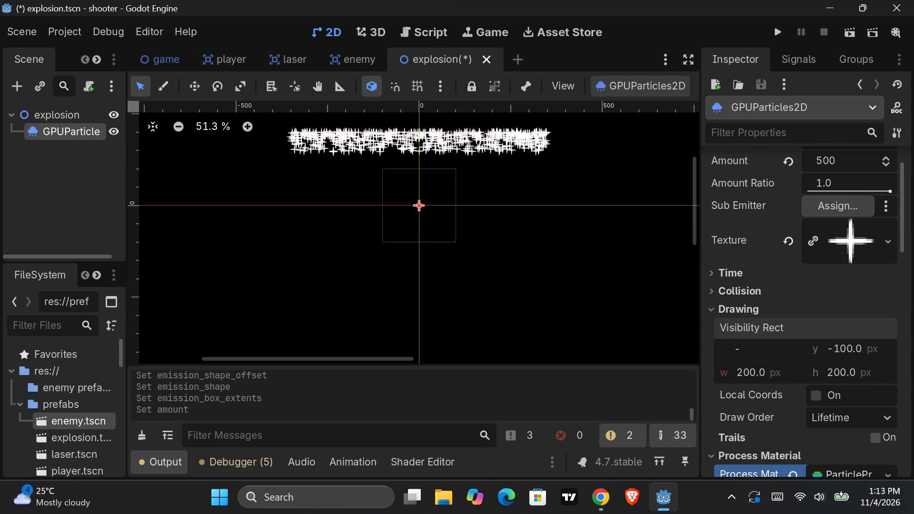
type("350")
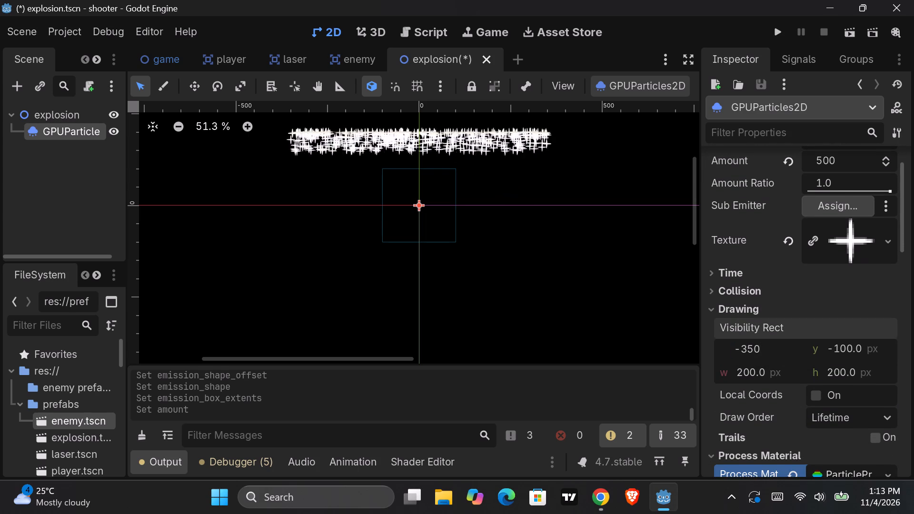
key("Return")
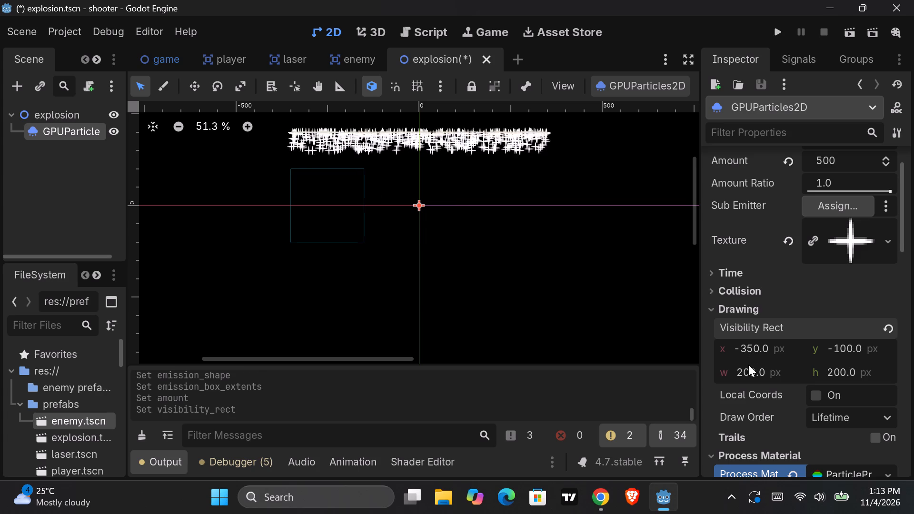
left_click(748, 366)
left_click(743, 371)
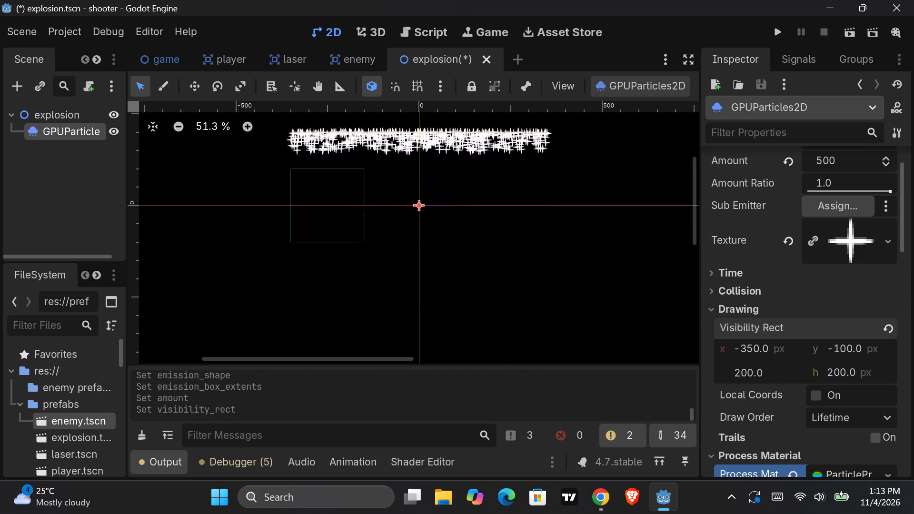
key("BackSpace")
key("7")
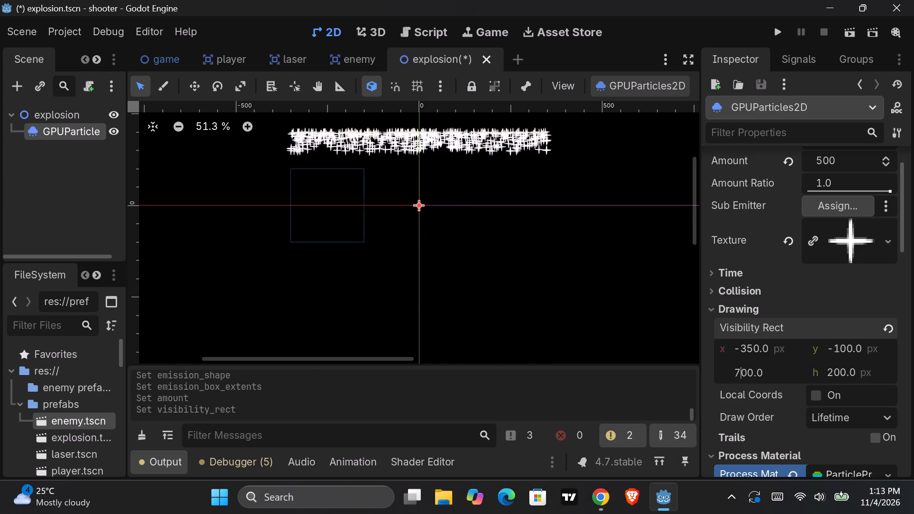
left_click(779, 372)
Set the Visibility Rect's y to -200 px and its height to 400 px.
left_click(840, 345)
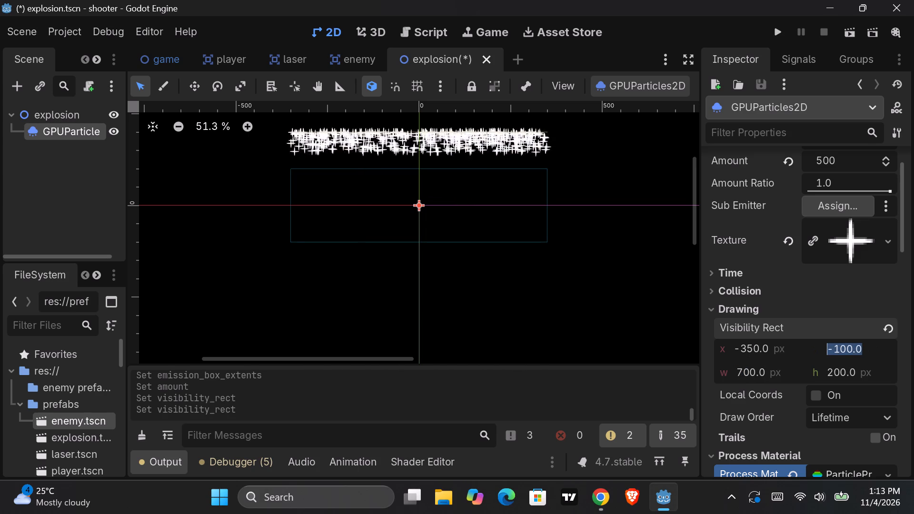
left_click(840, 347)
key("BackSpace")
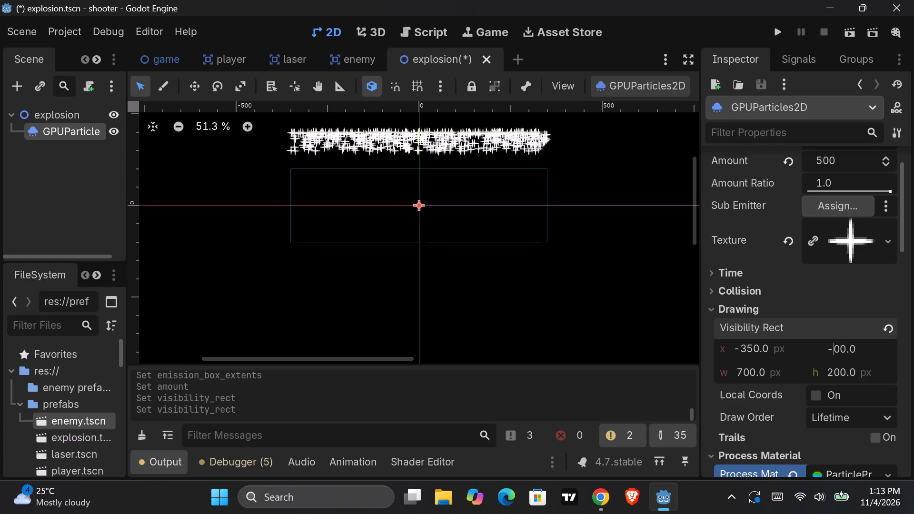
key("2")
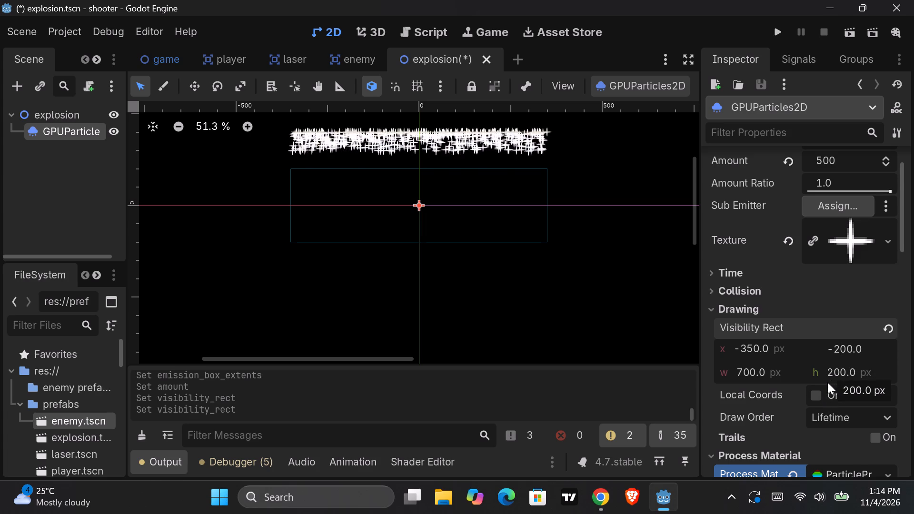
left_click(834, 372)
left_click(834, 372)
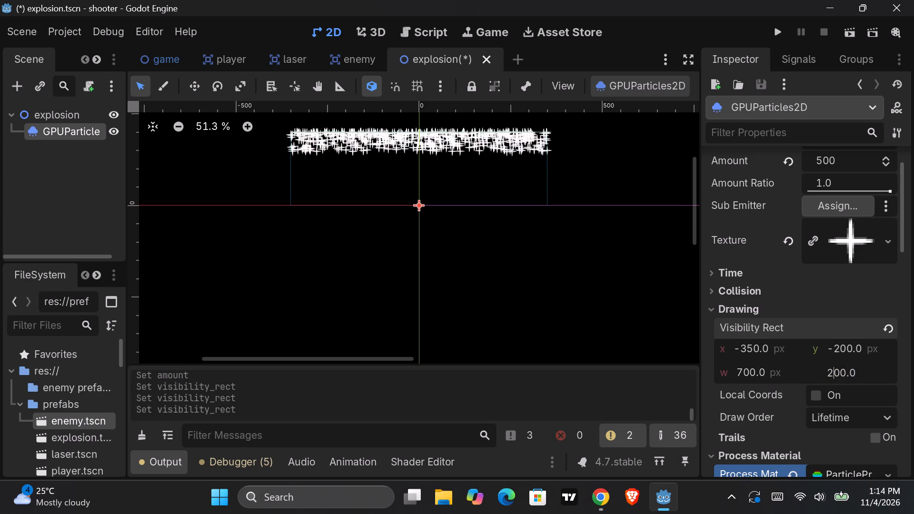
key("BackSpace")
key("4")
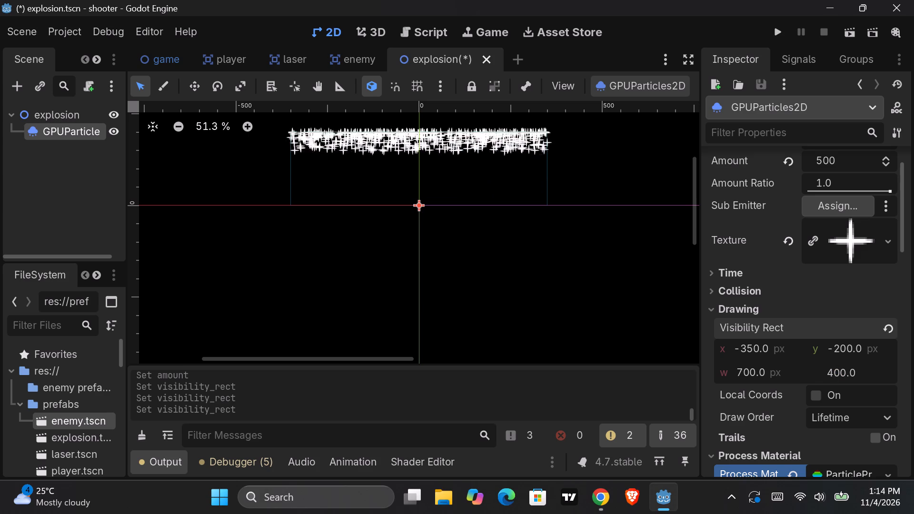
key("Return")
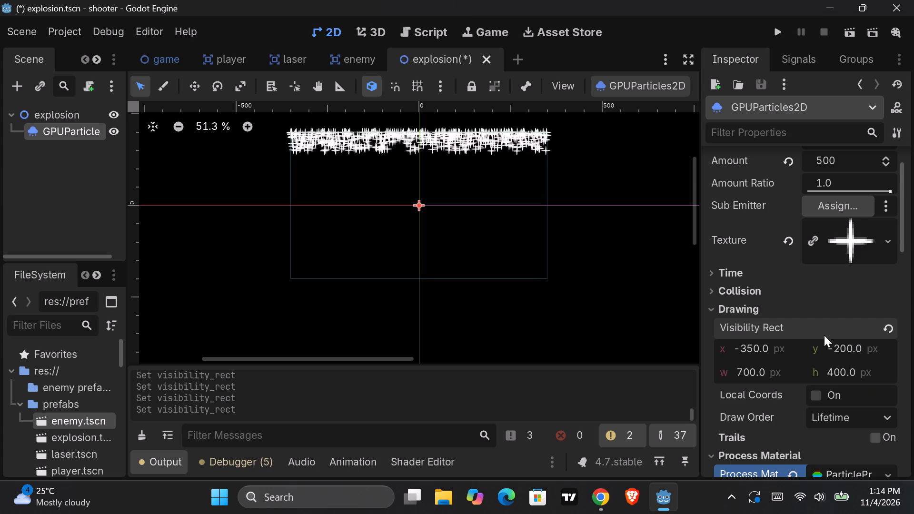
Set the y value of Gravity in the process material's Accelerations to 1000.
scroll(824, 335, "down", 3)
scroll(814, 271, "up", 1)
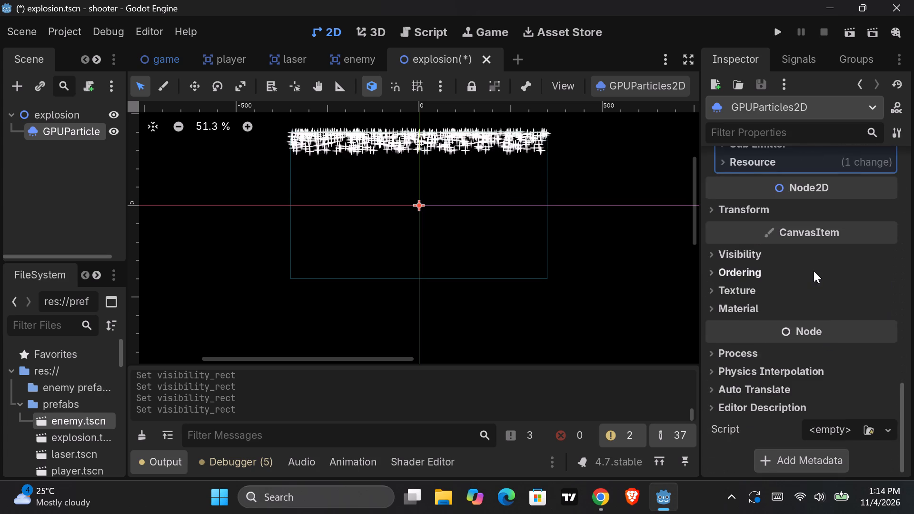
scroll(814, 271, "up", 2)
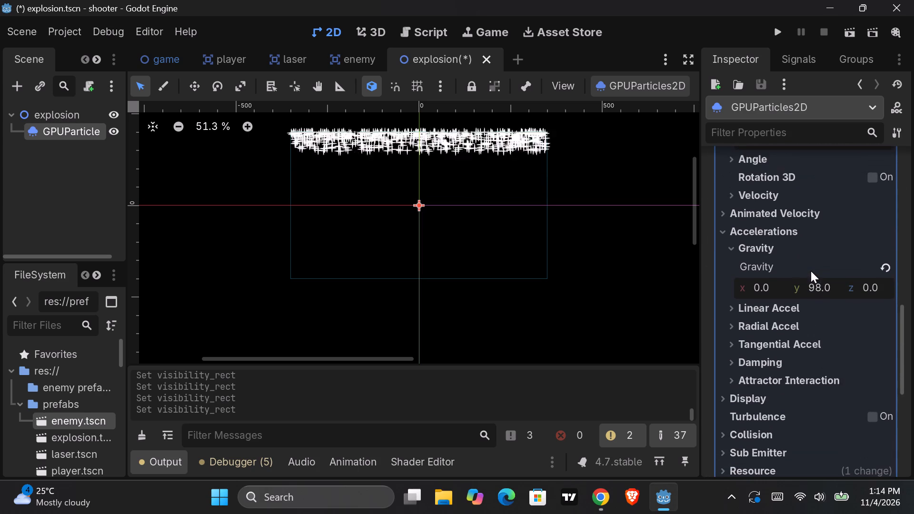
scroll(811, 271, "up", 1)
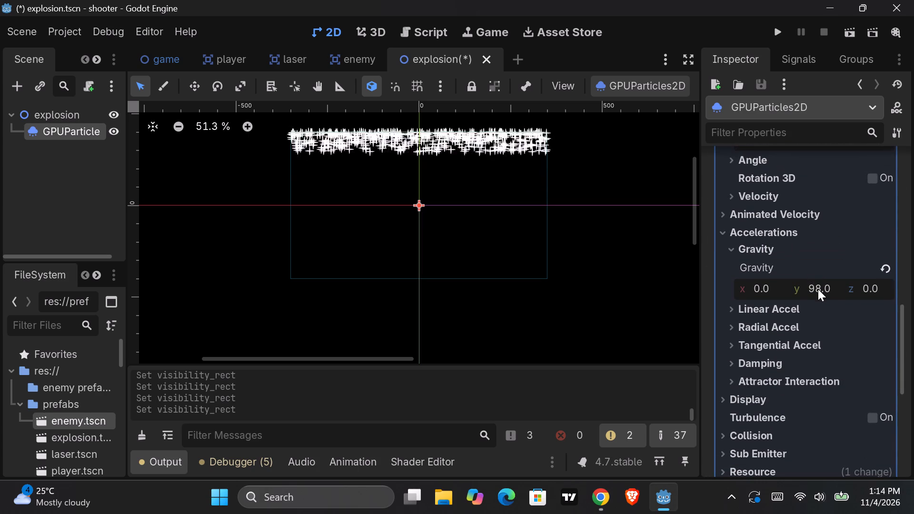
double_click(823, 290)
key("1")
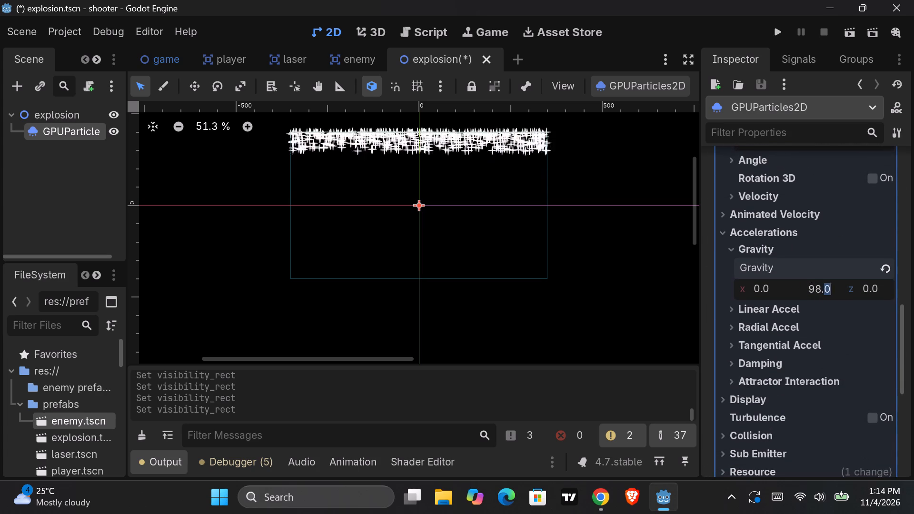
key("BackSpace")
key("BackSpace")
key("BackSpace")
key("BackSpace")
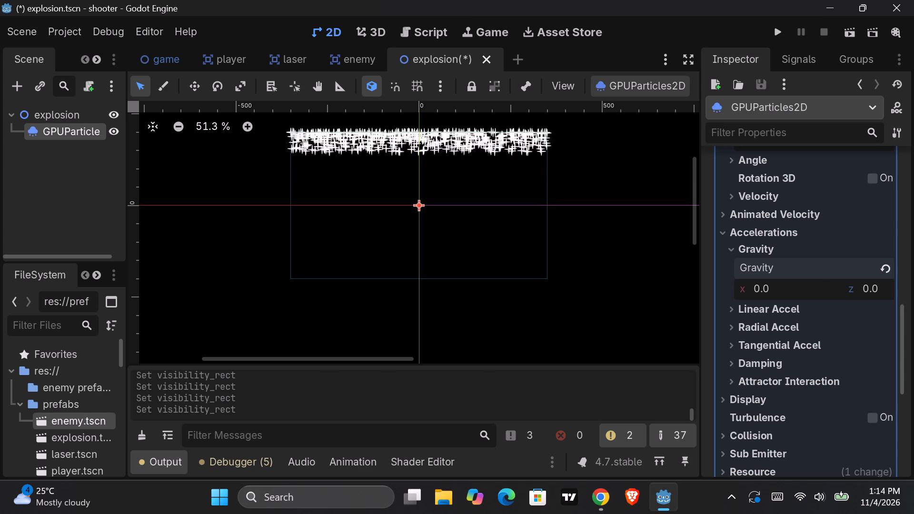
type("100")
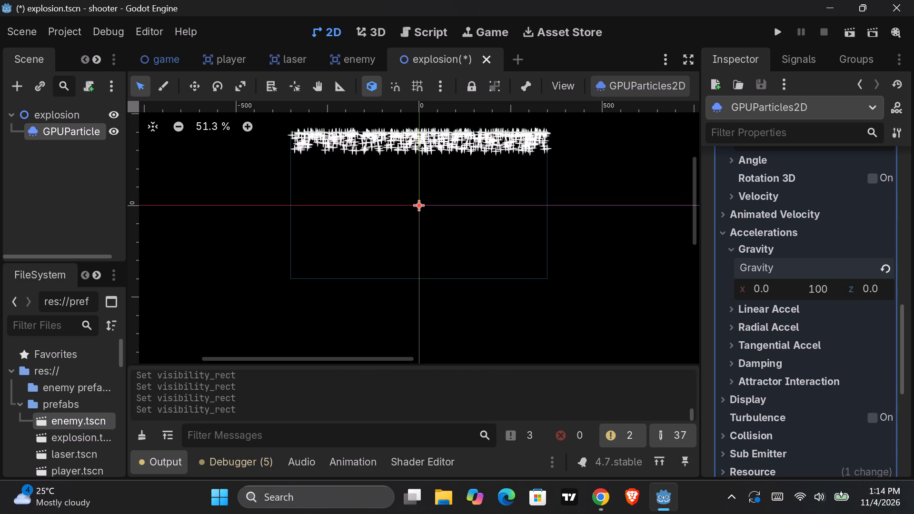
key("0")
key("Return")
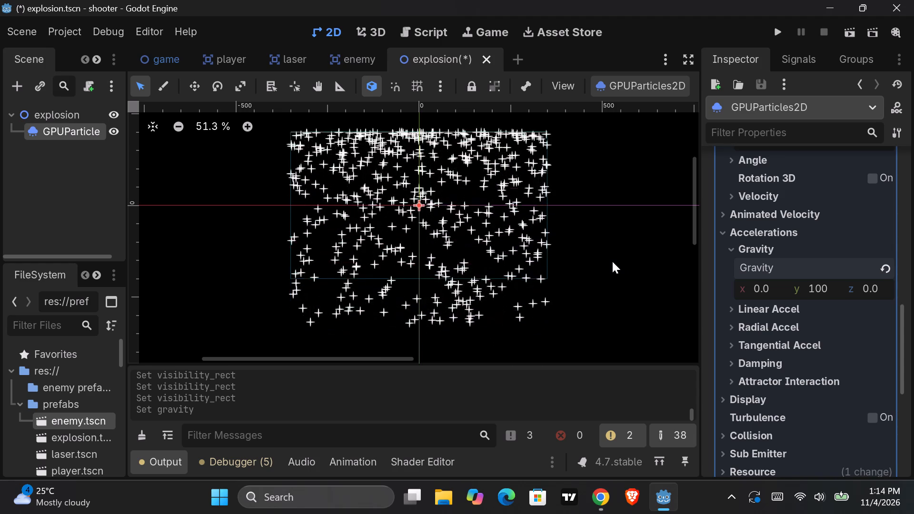
Set the particles' Lifetime to 0.5 s in the GPUParticles2D node's Time properties.
scroll(537, 229, "up", 1)
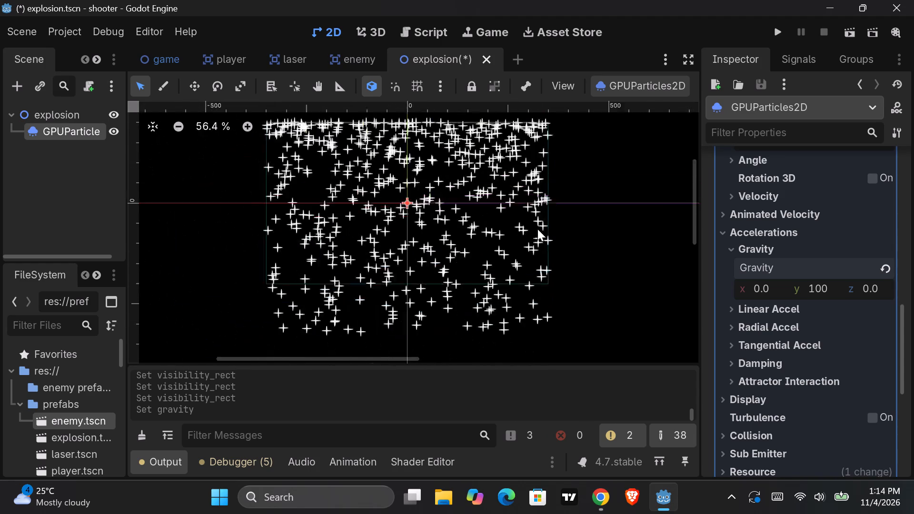
scroll(537, 229, "up", 2)
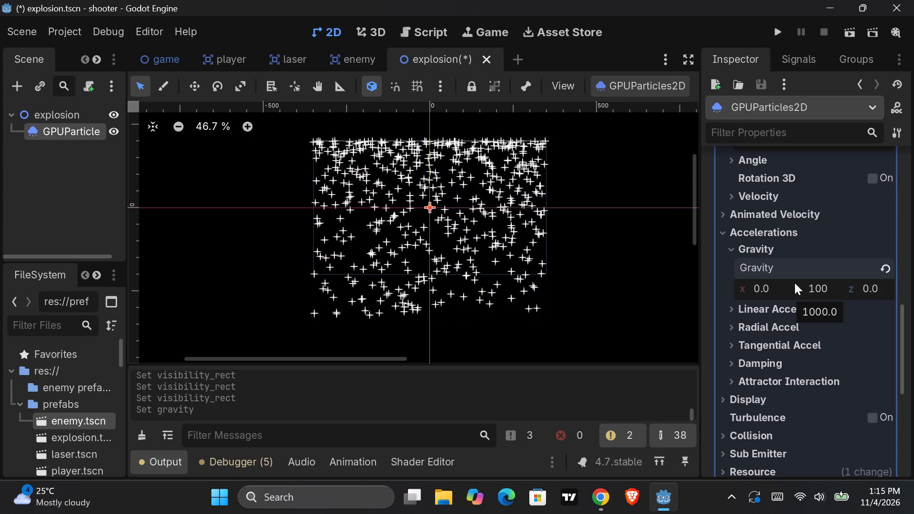
scroll(795, 283, "up", 2)
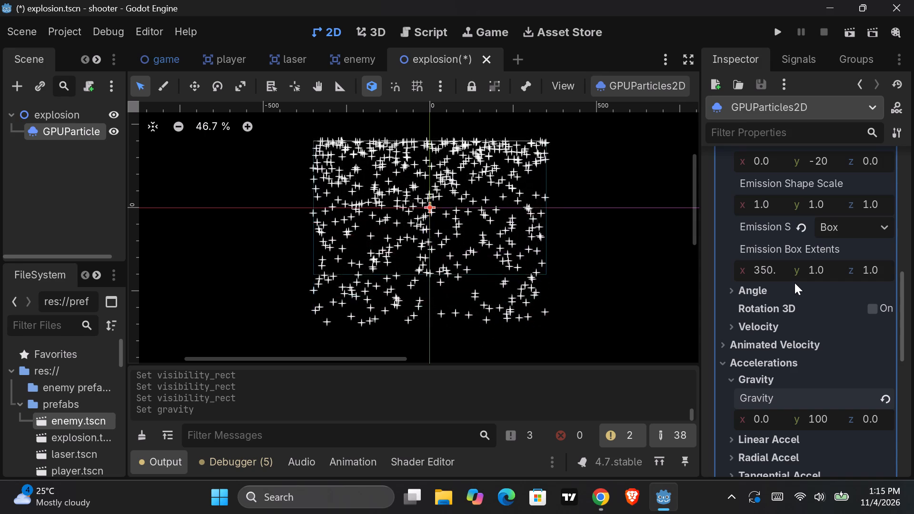
scroll(852, 355, "down", 3)
scroll(852, 355, "up", 1)
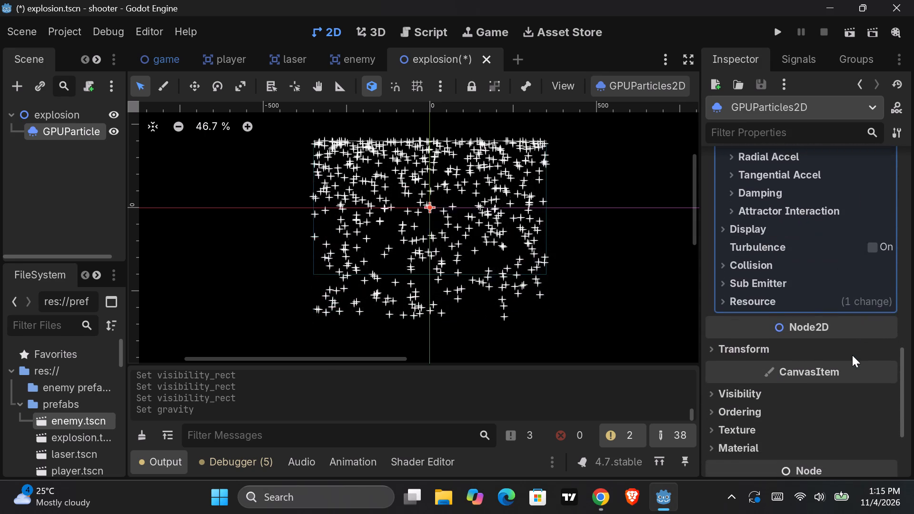
scroll(852, 355, "up", 4)
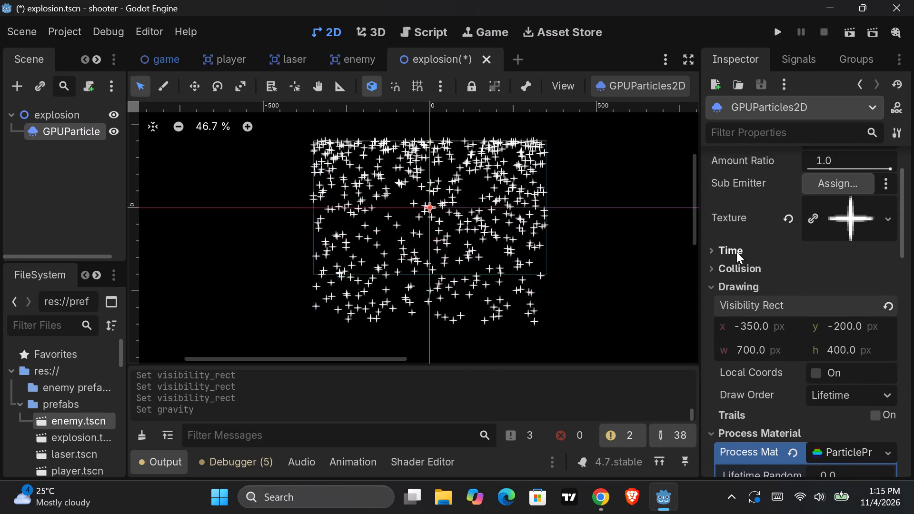
left_click(736, 252)
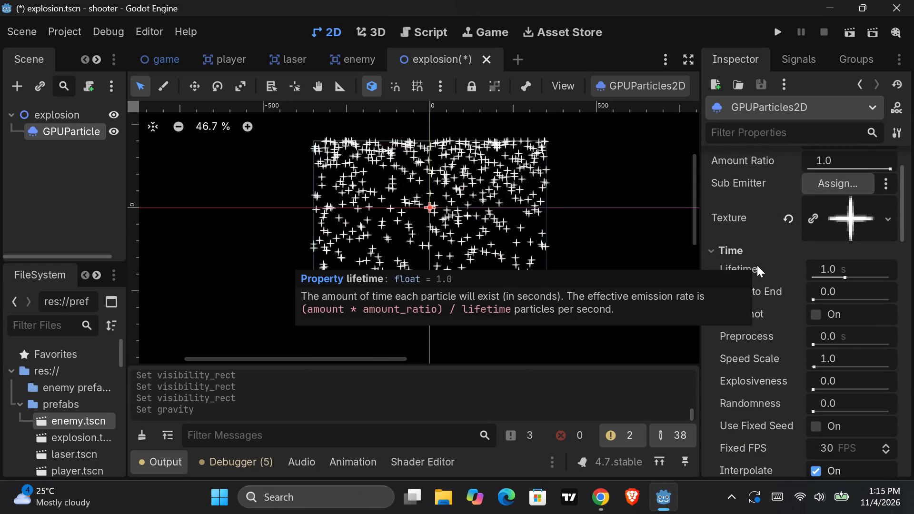
left_click(827, 272)
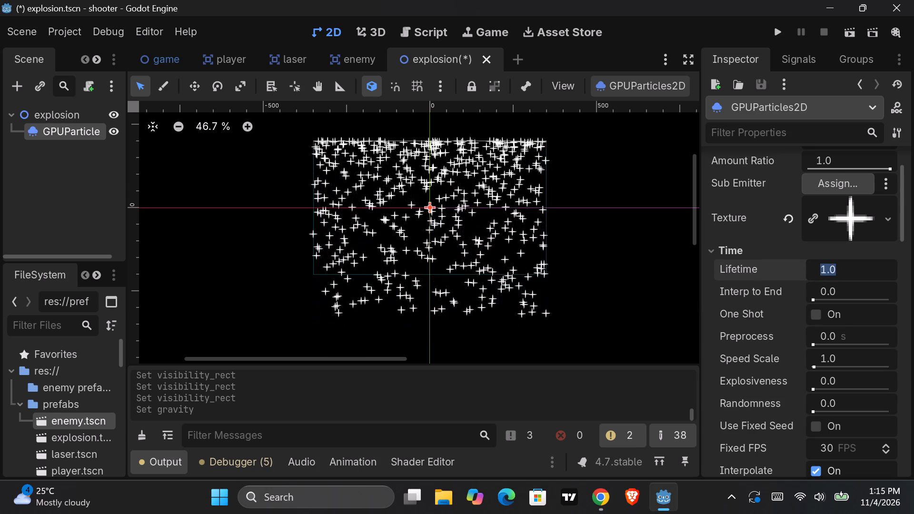
type("0.5")
key("Return")
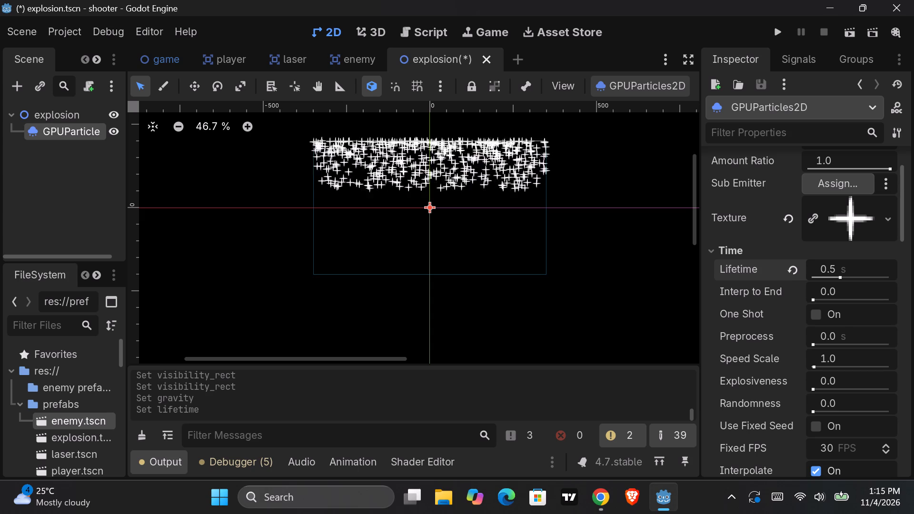
Set the y value of Gravity in the process material's Accelerations to 3000.
scroll(800, 290, "down", 3)
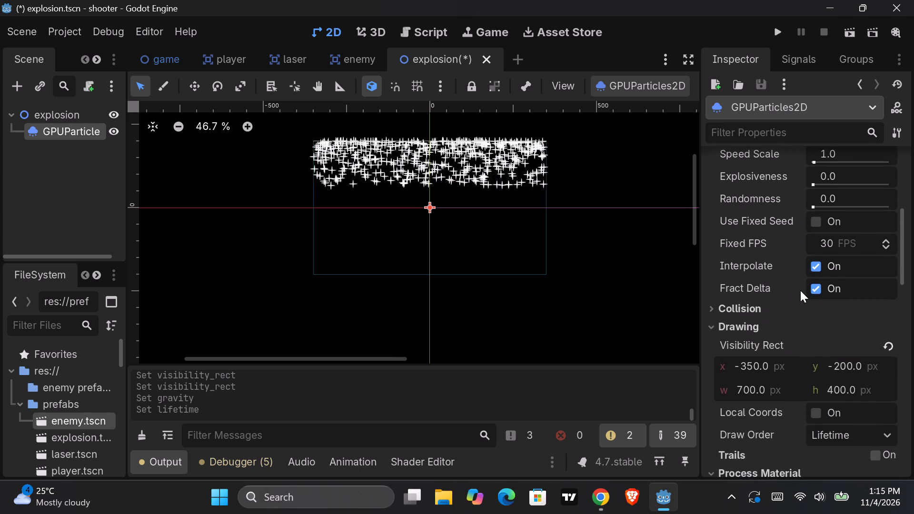
scroll(800, 290, "down", 2)
scroll(800, 290, "up", 1)
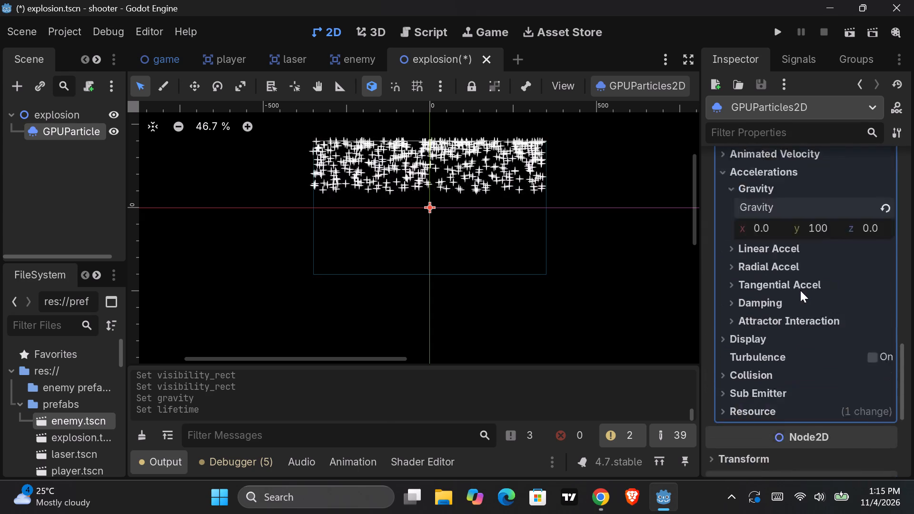
scroll(800, 290, "up", 1)
left_click(817, 307)
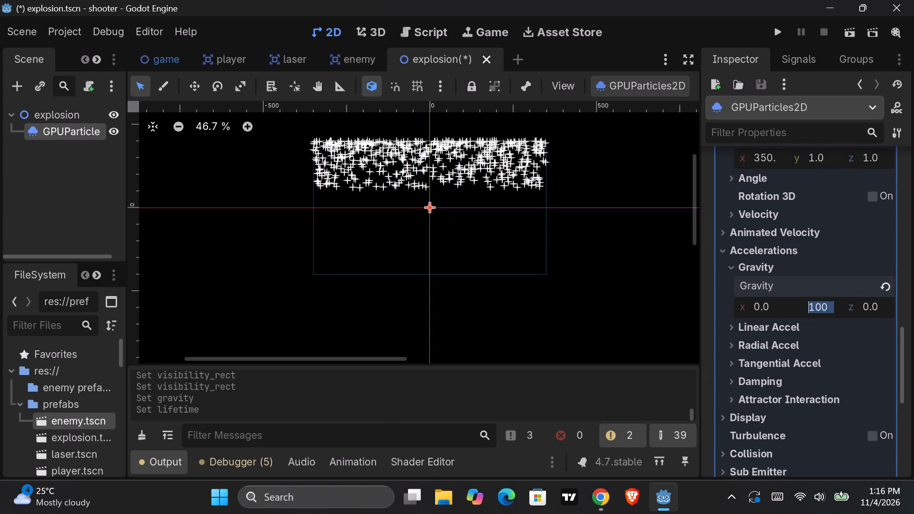
left_click(817, 307)
key("BackSpace")
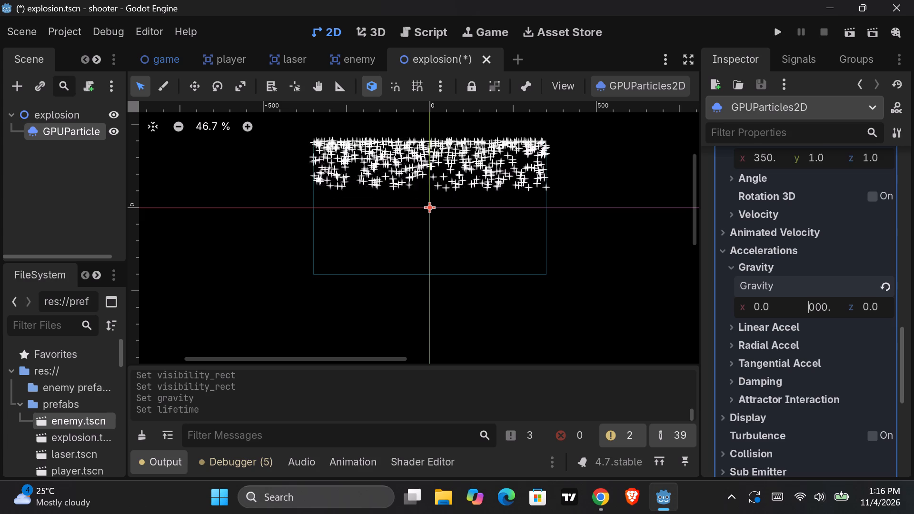
key("3")
key("Return")
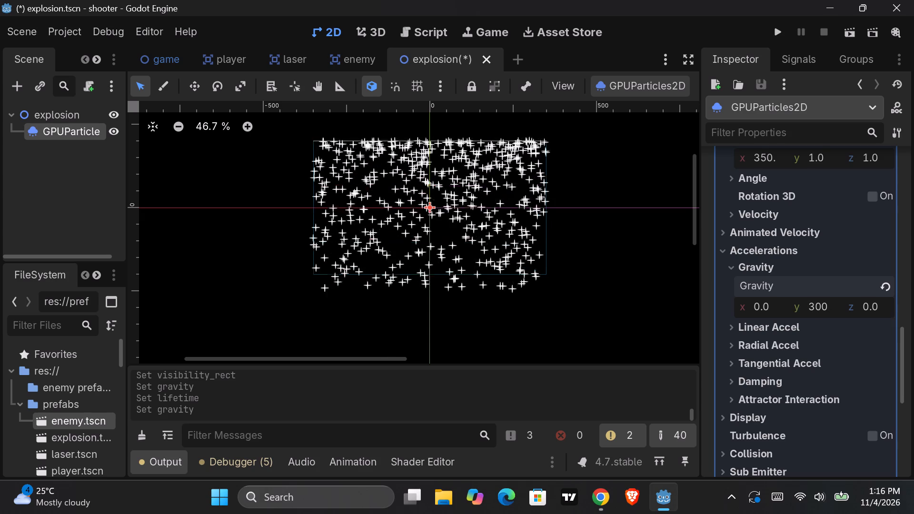
Set the minimum Scale in the process material's Display properties to 0.2.
scroll(777, 237, "up", 1)
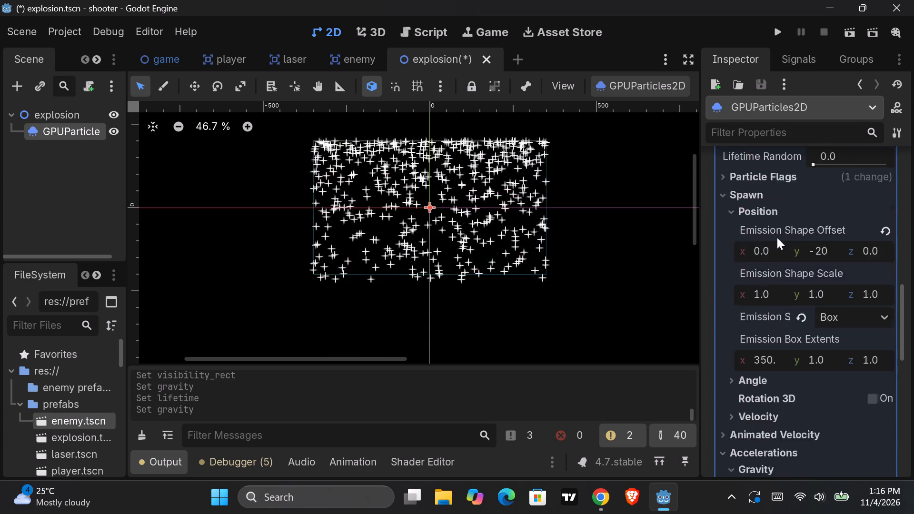
scroll(777, 237, "up", 1)
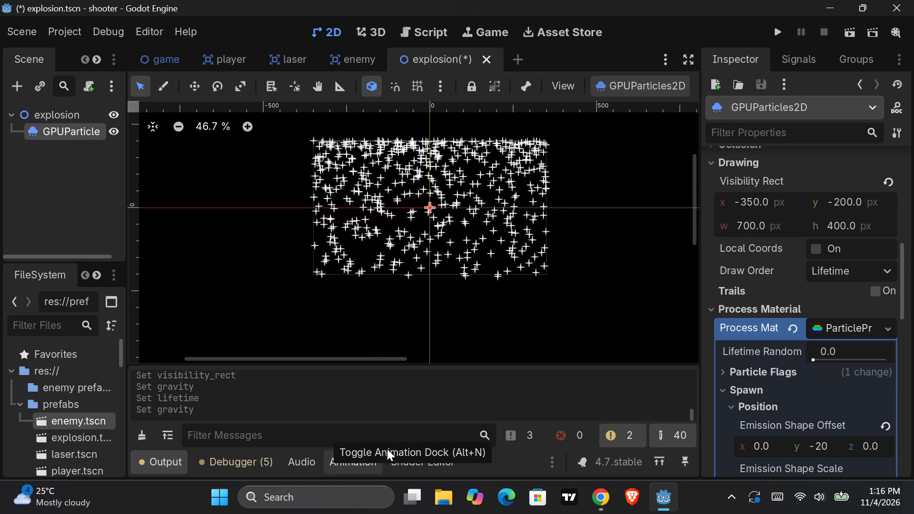
scroll(741, 382, "down", 1)
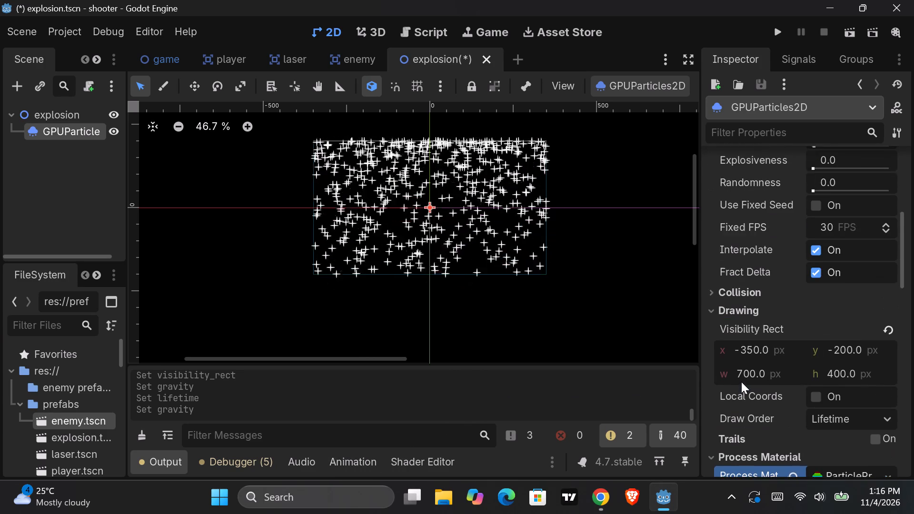
scroll(741, 382, "down", 1)
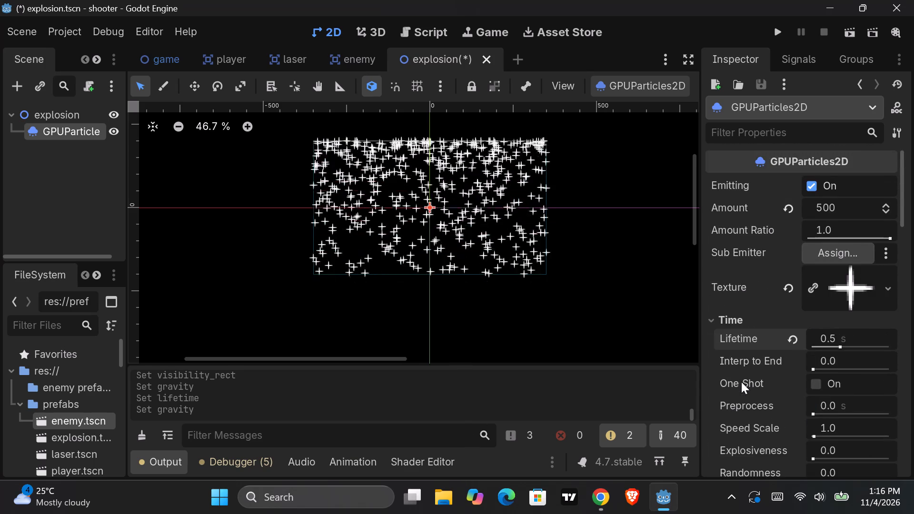
scroll(741, 382, "down", 1)
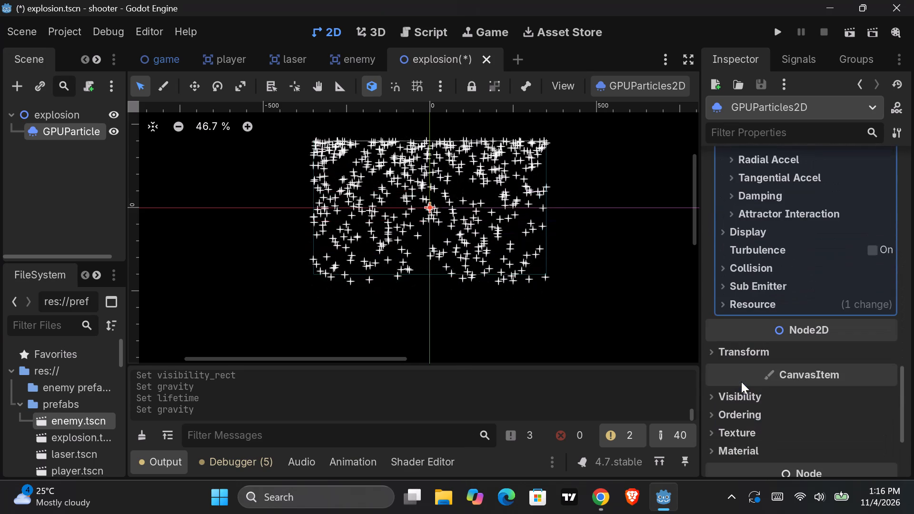
left_click(751, 231)
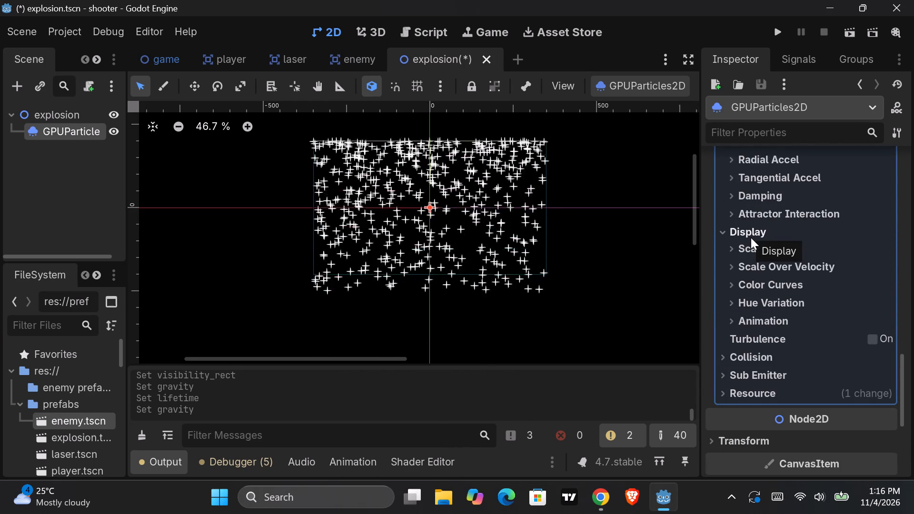
left_click(754, 249)
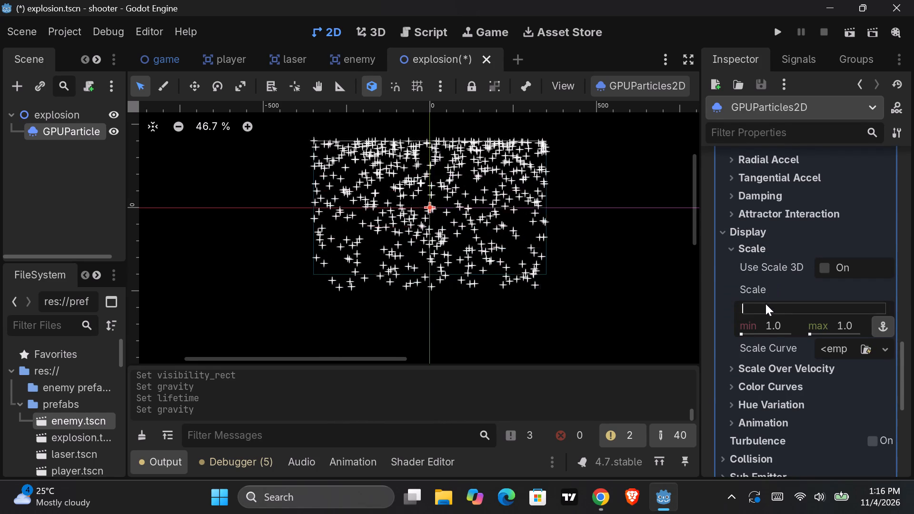
left_click(770, 324)
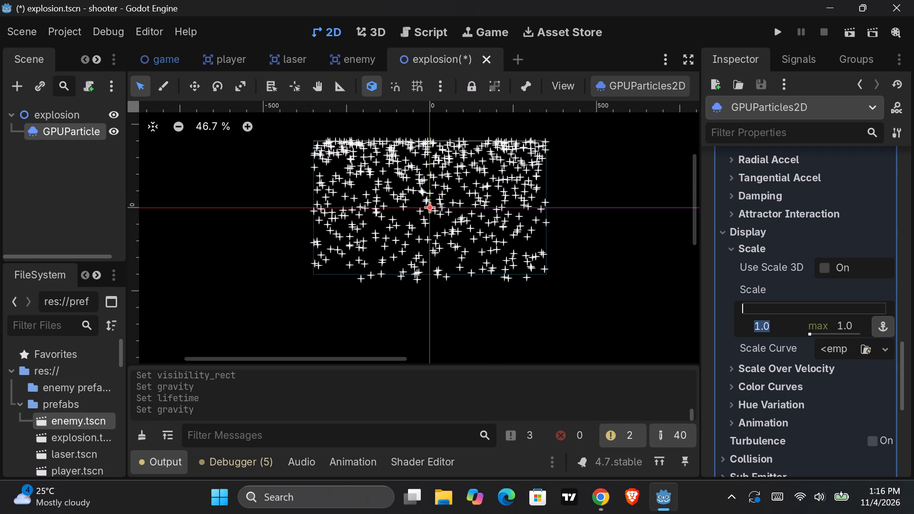
type("0.2")
key("Return")
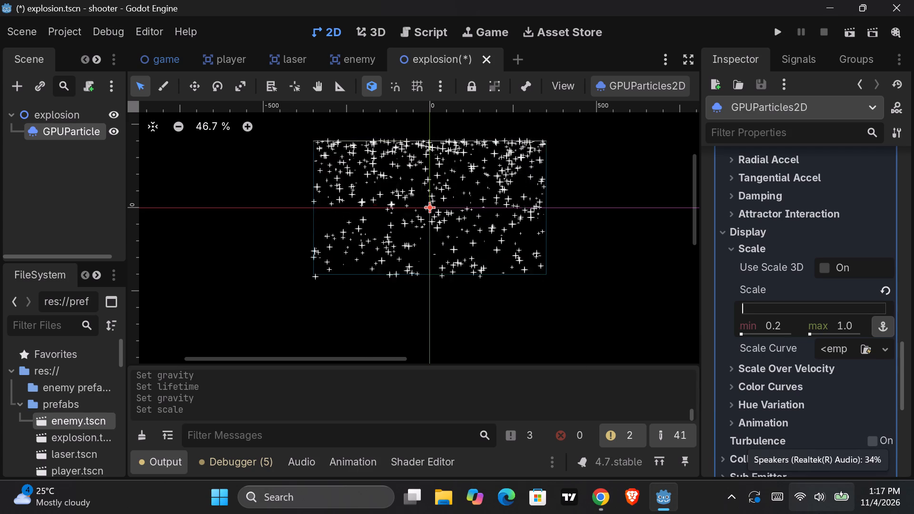
Expand the process material's Scale Over Velocity properties and read the description of Scale over Velocity.
left_click(801, 371)
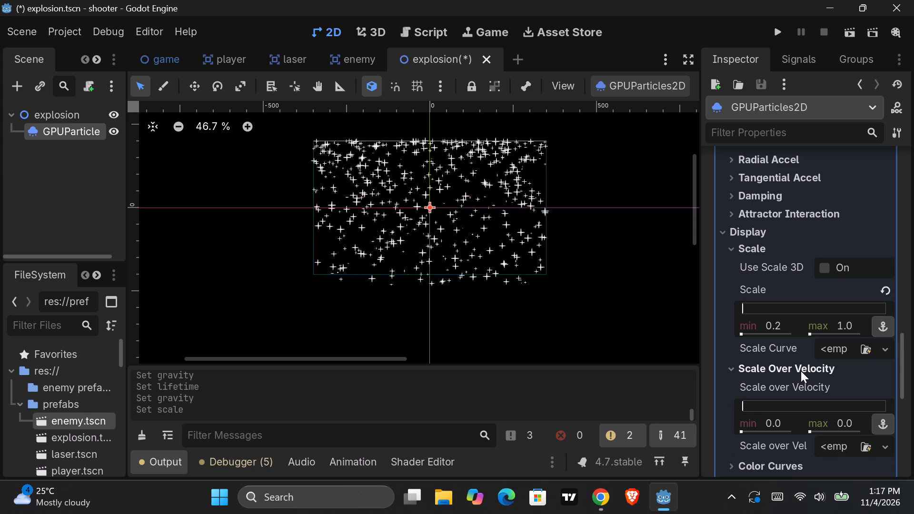
scroll(801, 371, "down", 1)
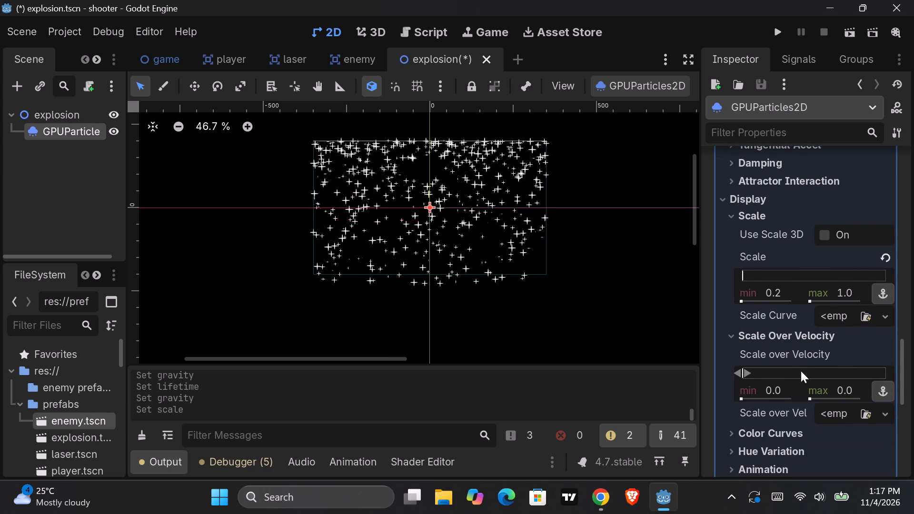
scroll(801, 371, "down", 1)
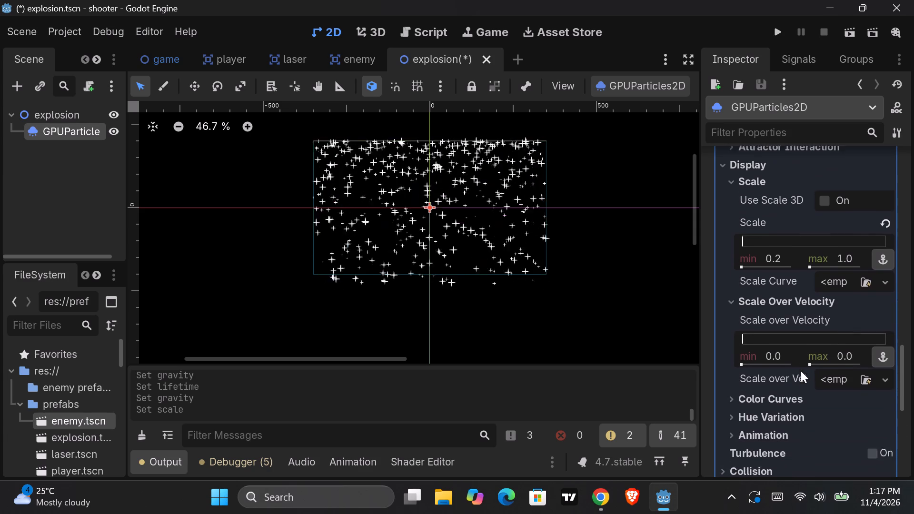
scroll(801, 371, "down", 1)
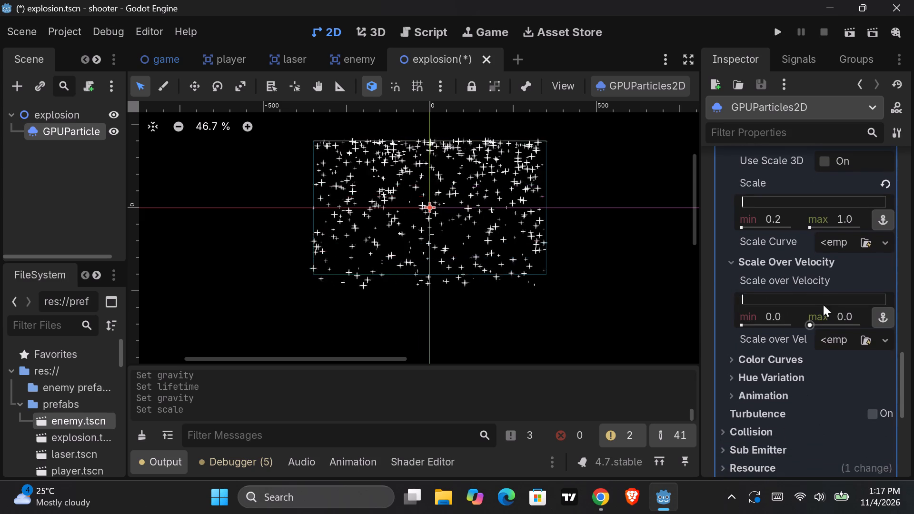
left_click(761, 282)
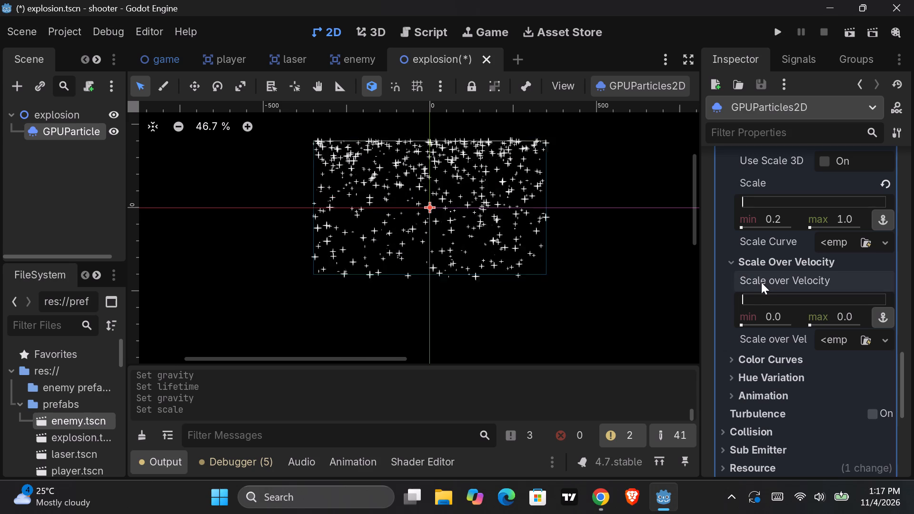
left_click(761, 282)
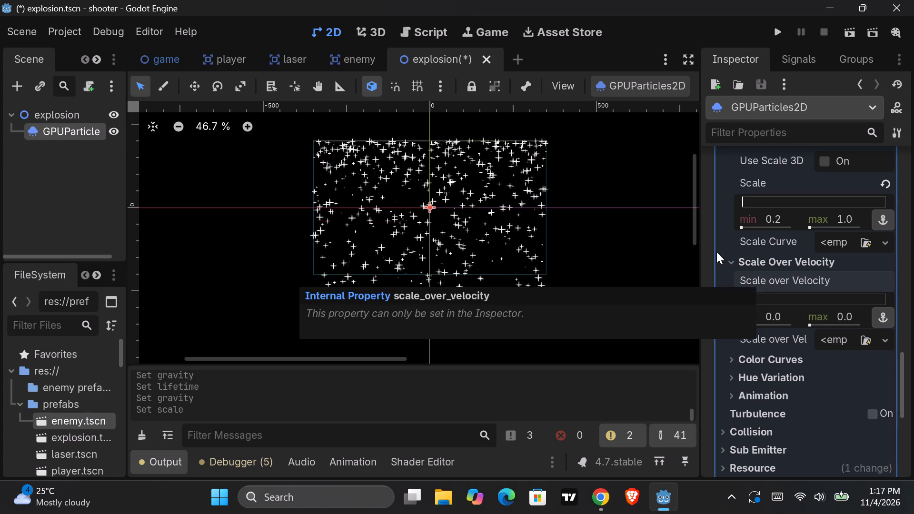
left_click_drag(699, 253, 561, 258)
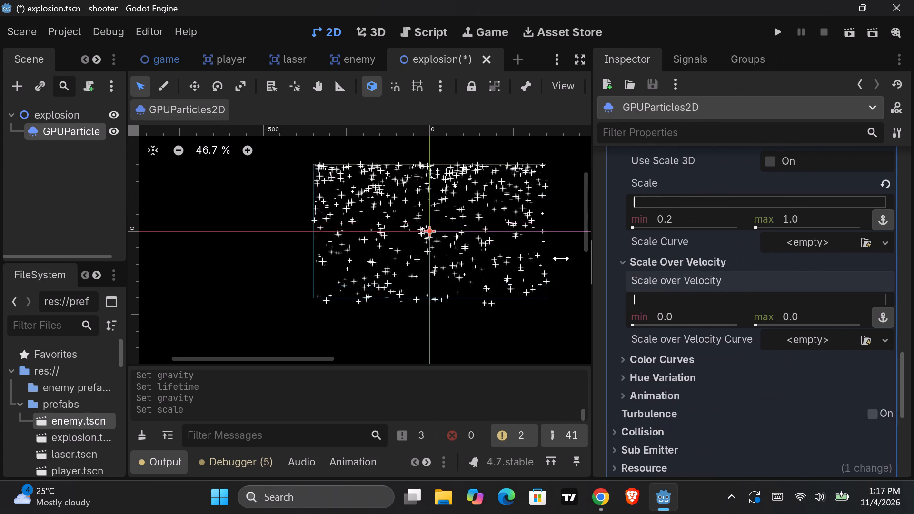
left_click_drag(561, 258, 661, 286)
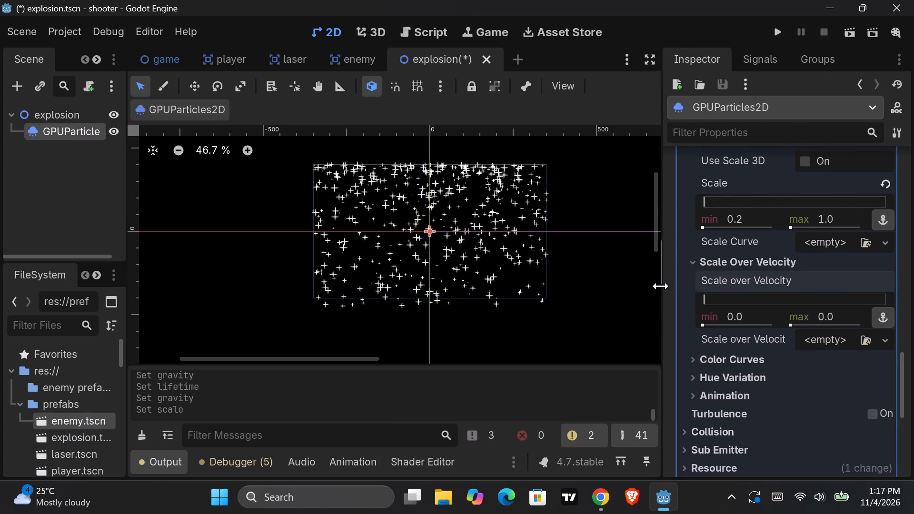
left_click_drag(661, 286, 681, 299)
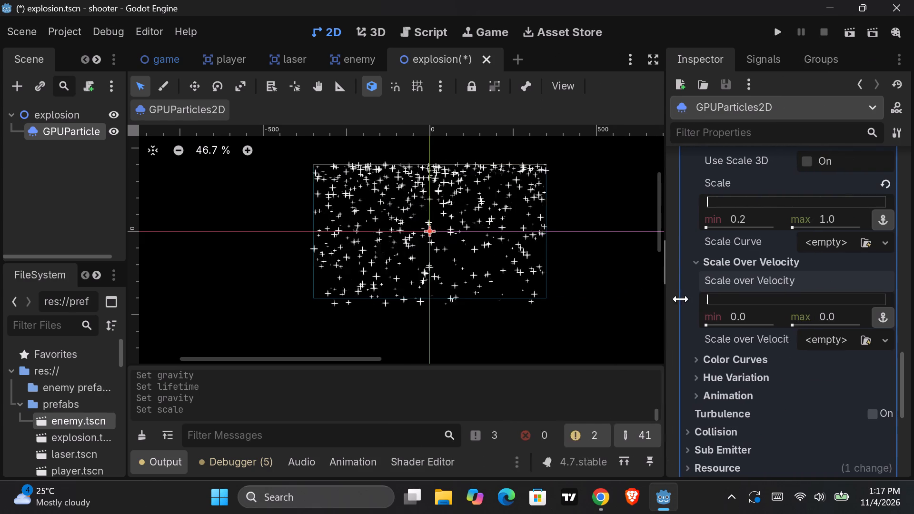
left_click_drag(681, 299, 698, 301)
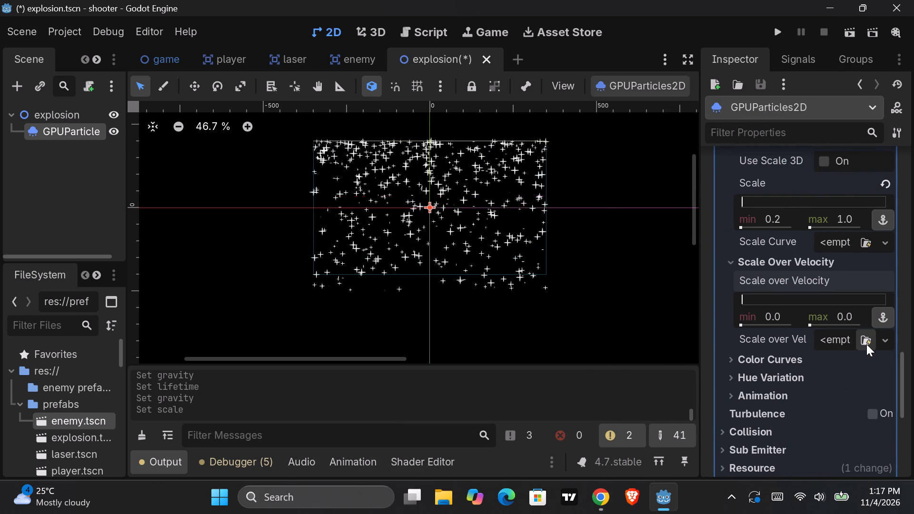
Assign a new CurveXYZTexture to the Scale over Velocity Curve in the process material.
left_click(864, 345)
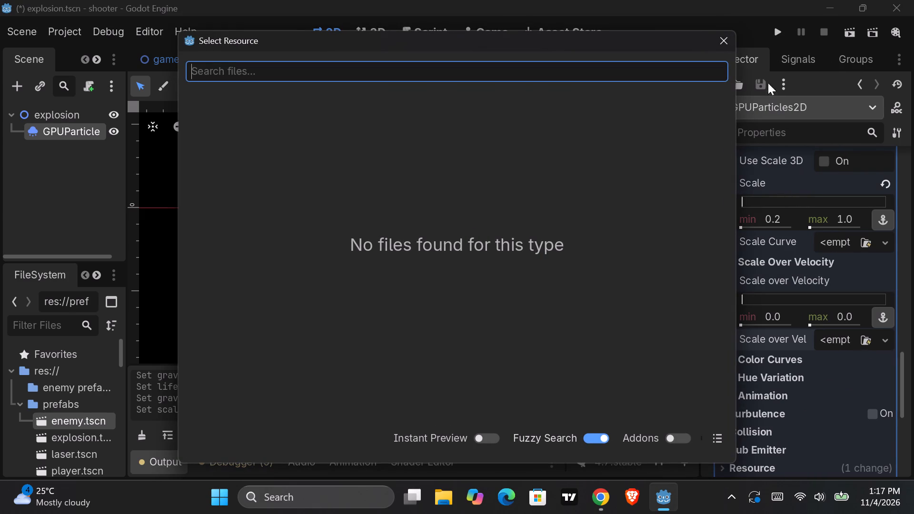
left_click(734, 47)
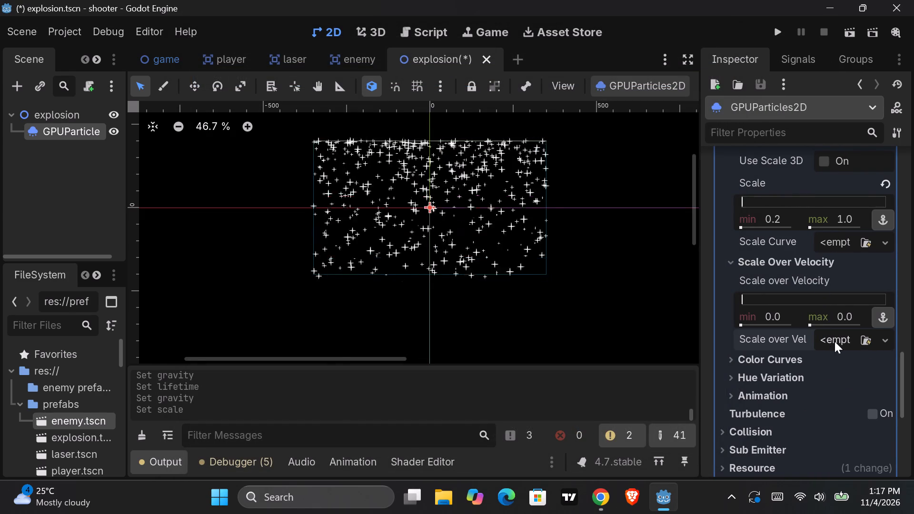
left_click(835, 341)
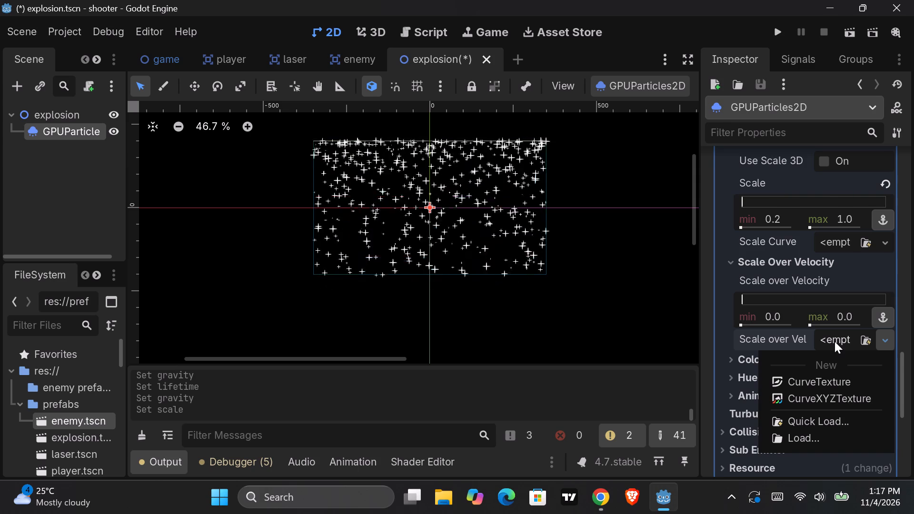
left_click(820, 398)
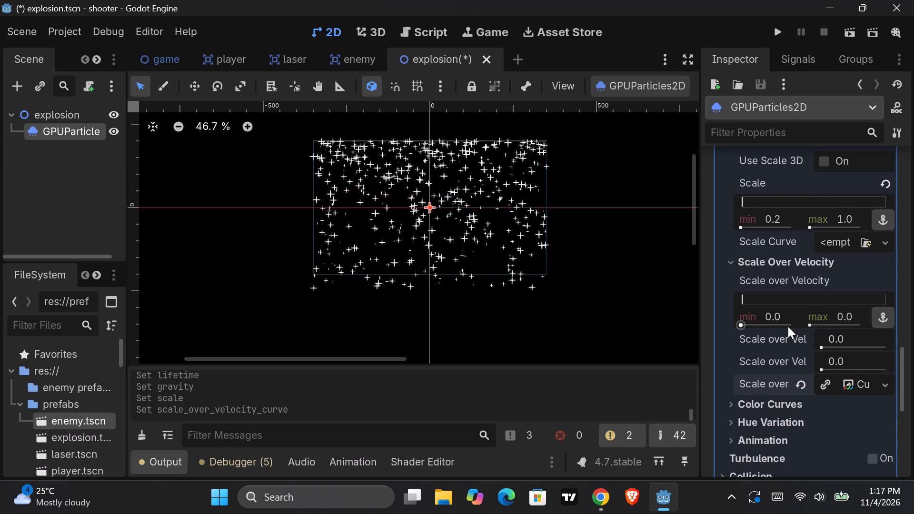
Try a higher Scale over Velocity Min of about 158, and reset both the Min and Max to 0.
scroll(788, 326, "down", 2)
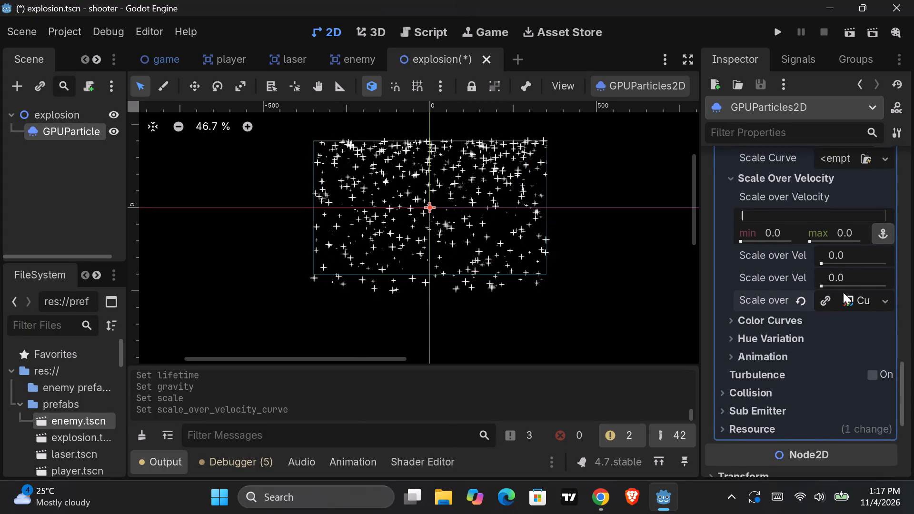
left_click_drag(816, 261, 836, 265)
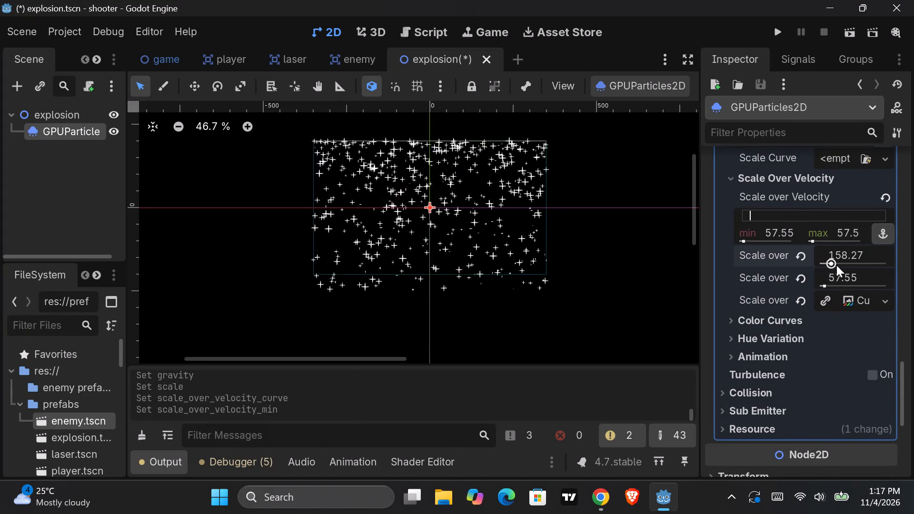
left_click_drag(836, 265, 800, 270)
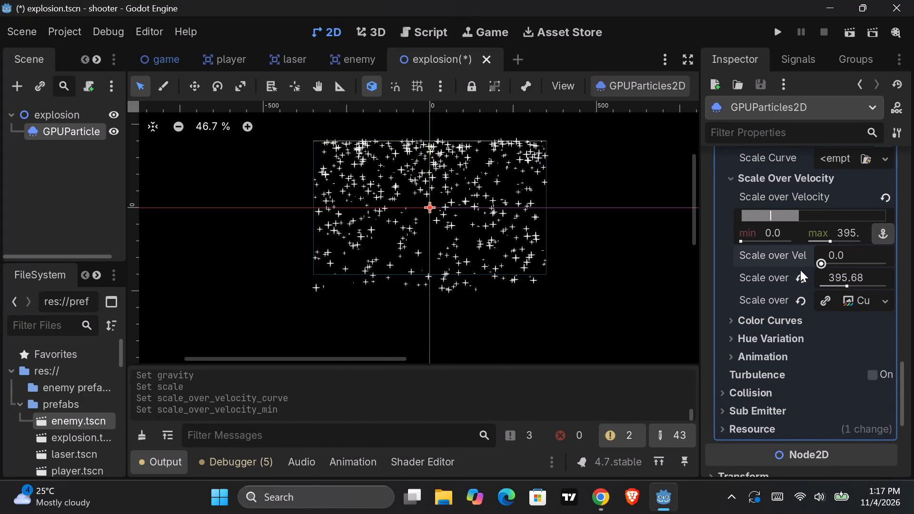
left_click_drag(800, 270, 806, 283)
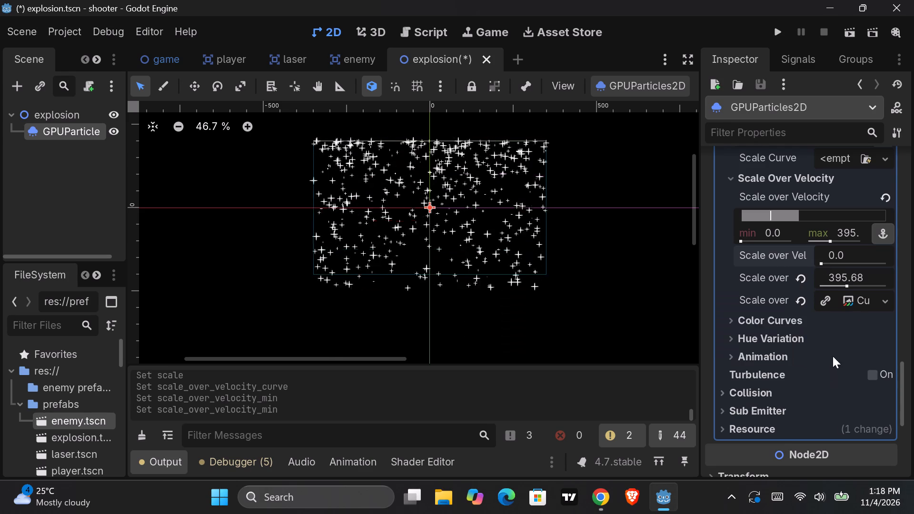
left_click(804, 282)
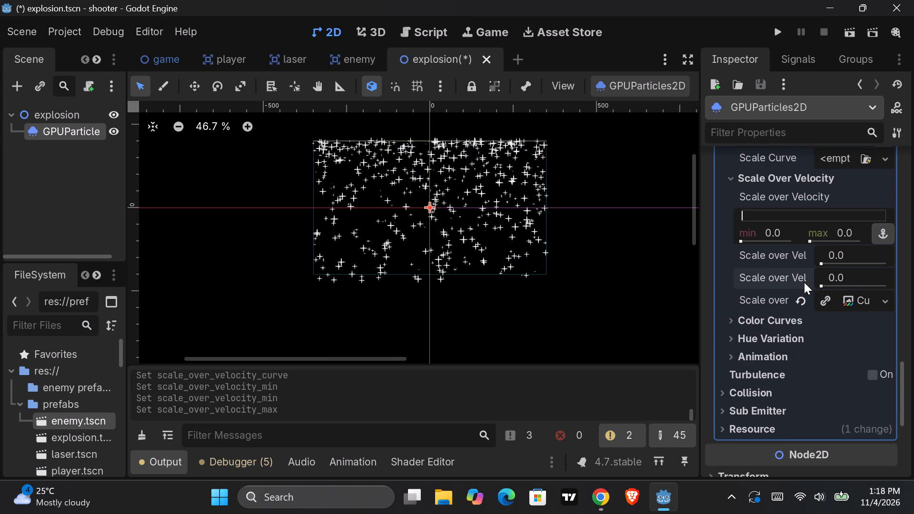
Expand the Scale over Velocity curve texture's properties and widen the Inspector.
left_click(857, 302)
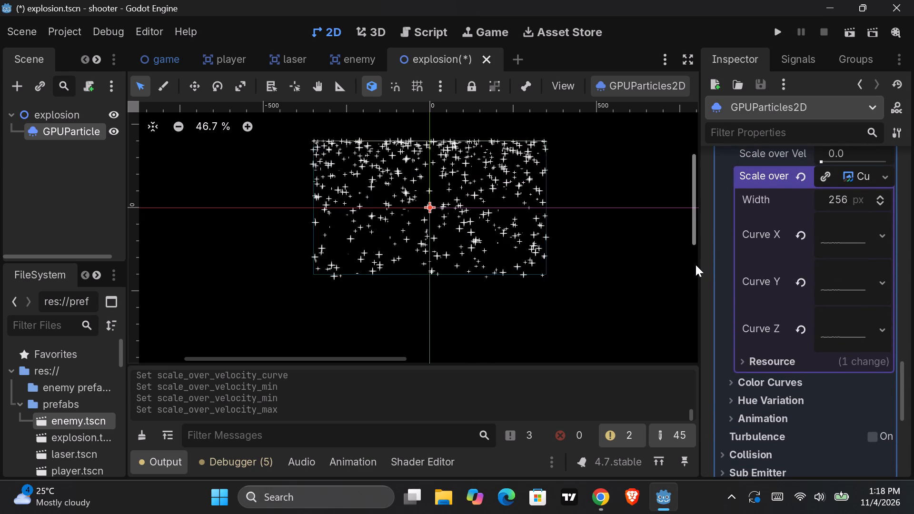
left_click_drag(699, 265, 571, 279)
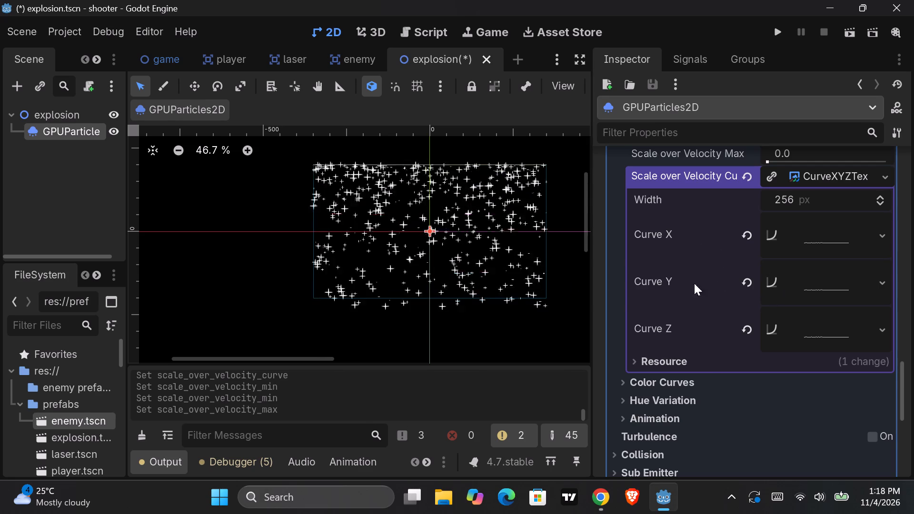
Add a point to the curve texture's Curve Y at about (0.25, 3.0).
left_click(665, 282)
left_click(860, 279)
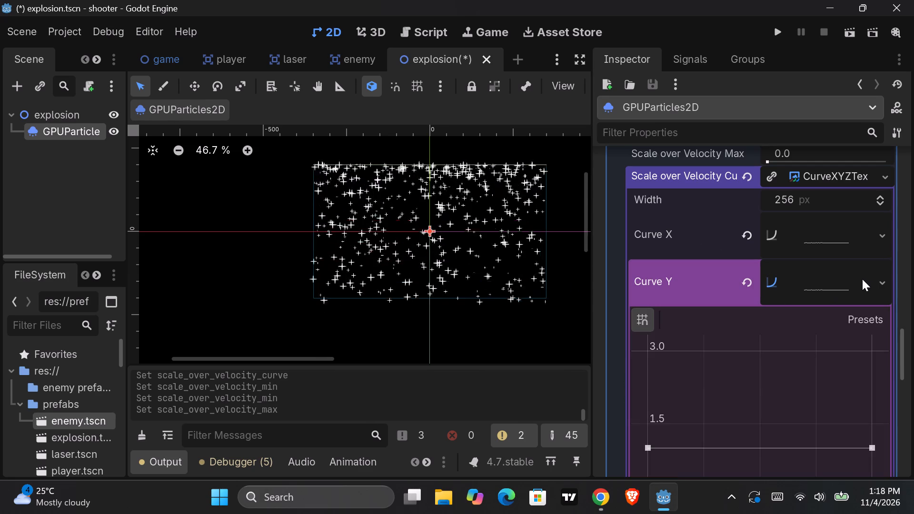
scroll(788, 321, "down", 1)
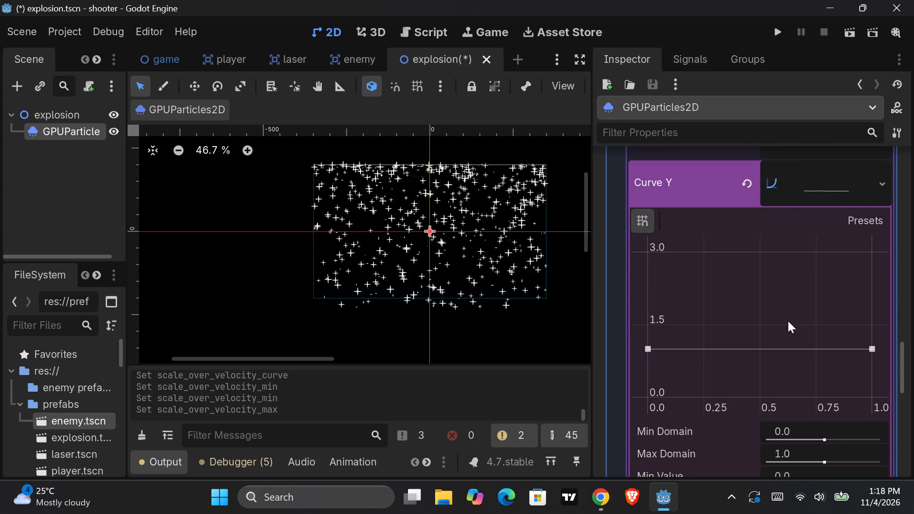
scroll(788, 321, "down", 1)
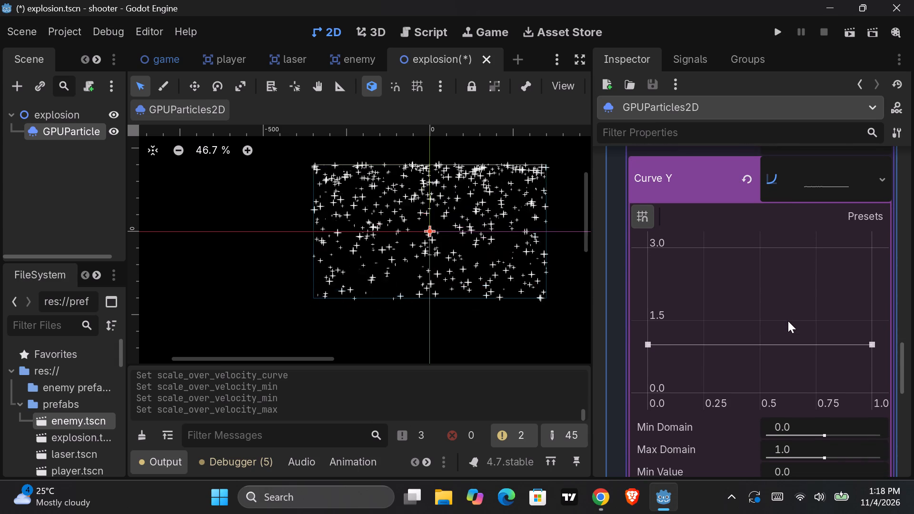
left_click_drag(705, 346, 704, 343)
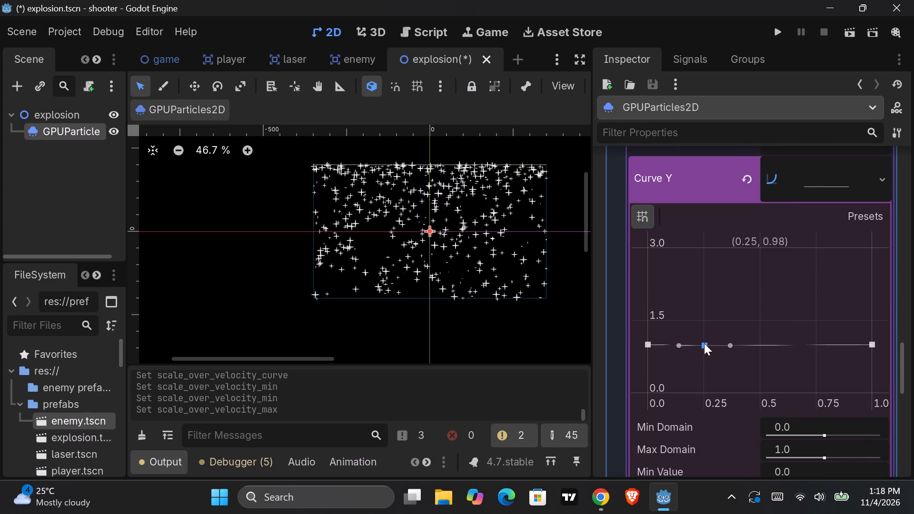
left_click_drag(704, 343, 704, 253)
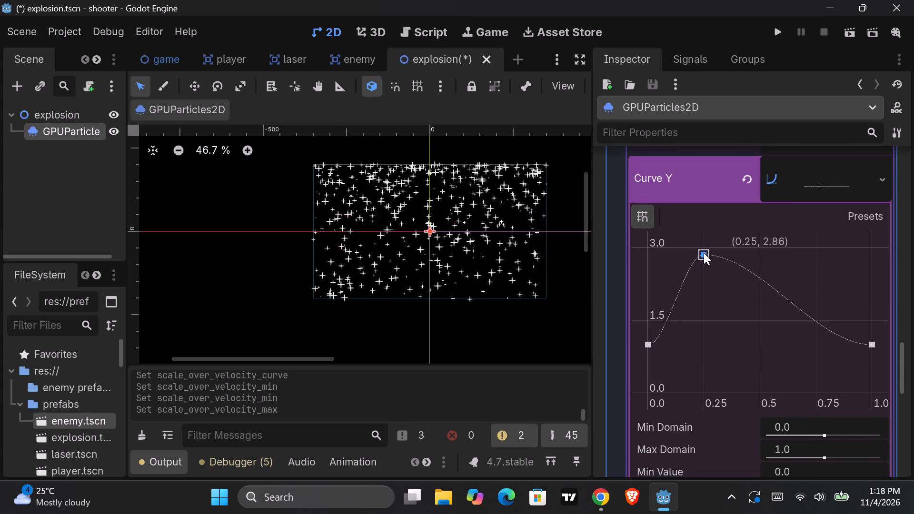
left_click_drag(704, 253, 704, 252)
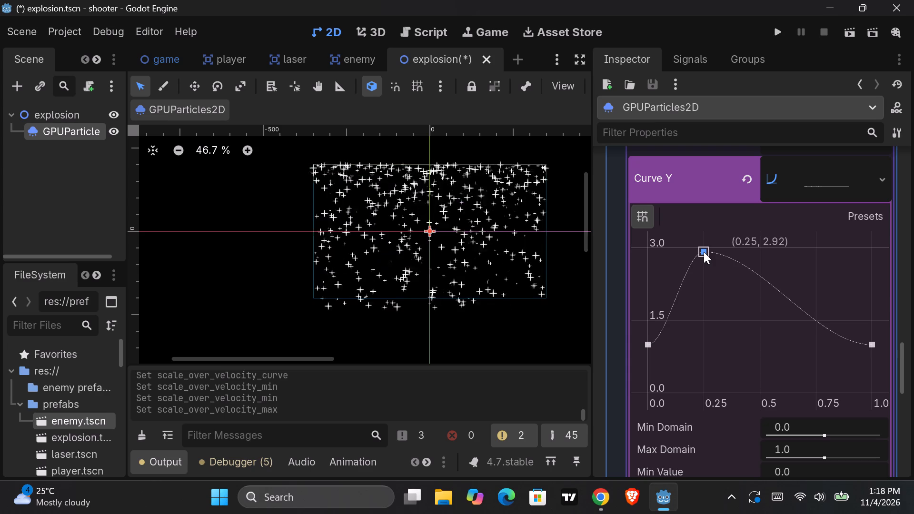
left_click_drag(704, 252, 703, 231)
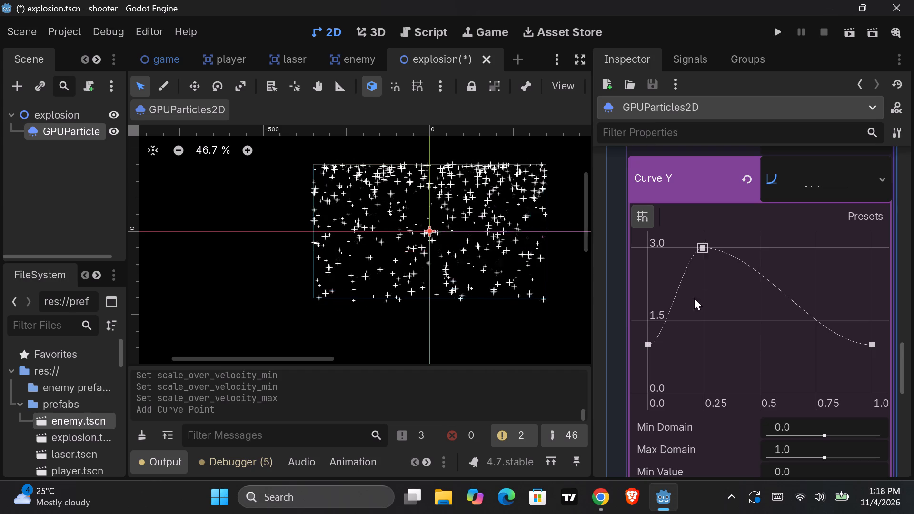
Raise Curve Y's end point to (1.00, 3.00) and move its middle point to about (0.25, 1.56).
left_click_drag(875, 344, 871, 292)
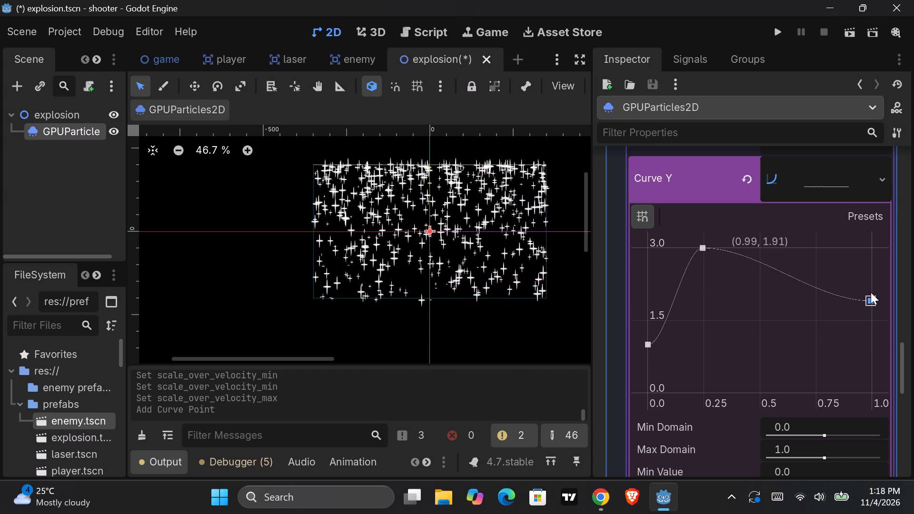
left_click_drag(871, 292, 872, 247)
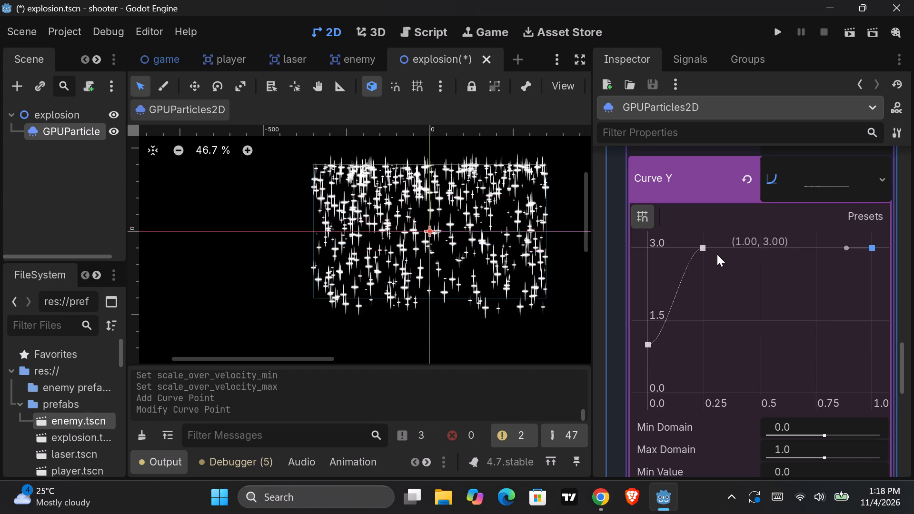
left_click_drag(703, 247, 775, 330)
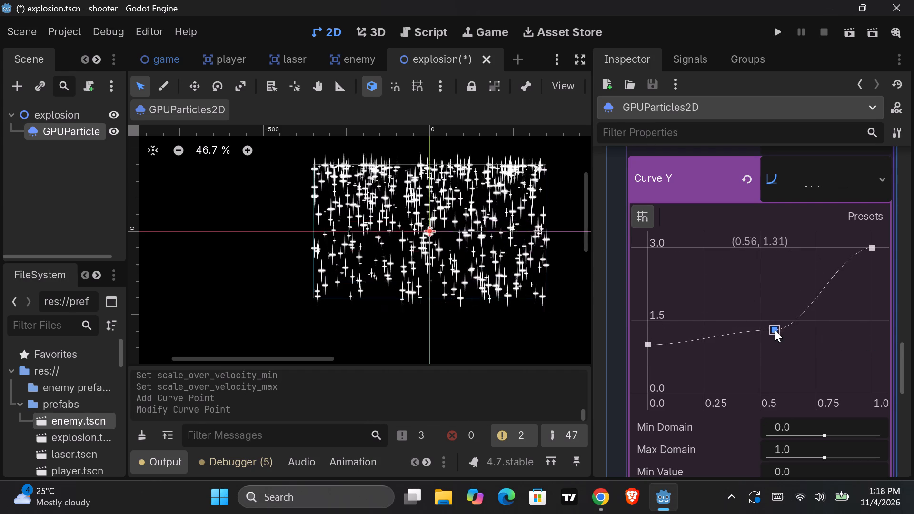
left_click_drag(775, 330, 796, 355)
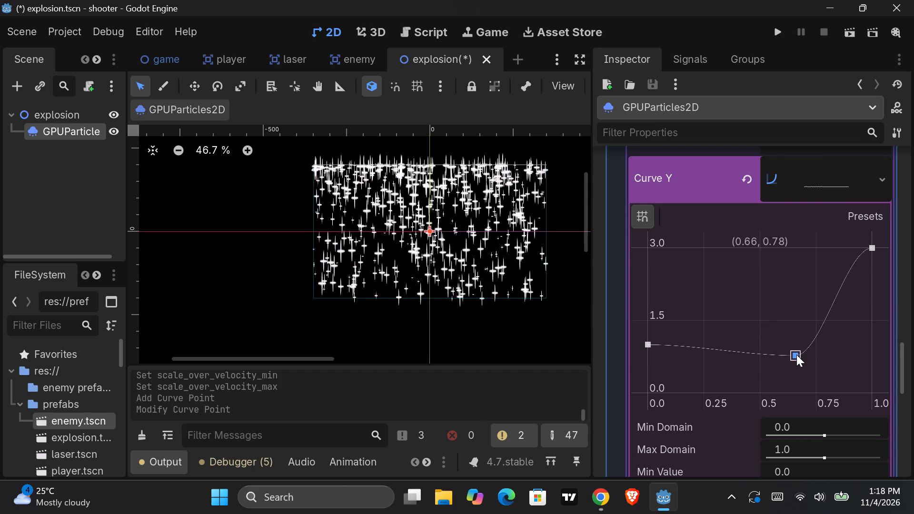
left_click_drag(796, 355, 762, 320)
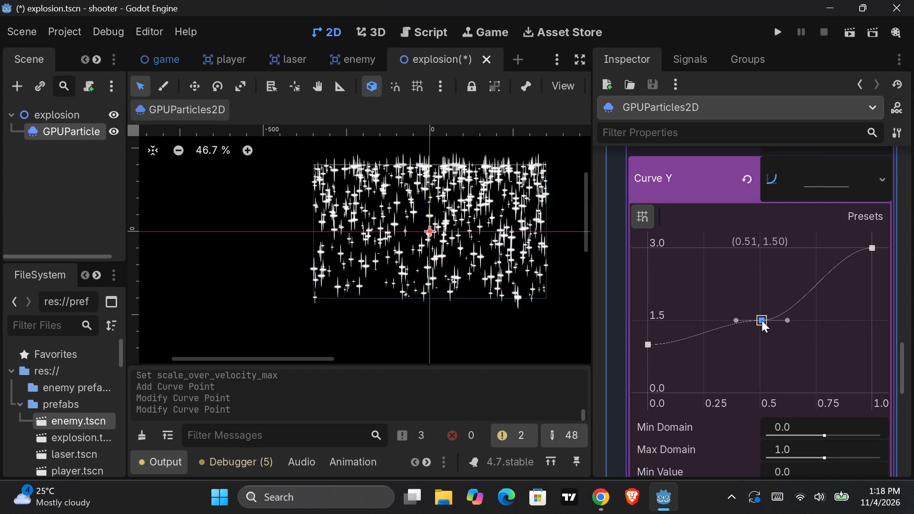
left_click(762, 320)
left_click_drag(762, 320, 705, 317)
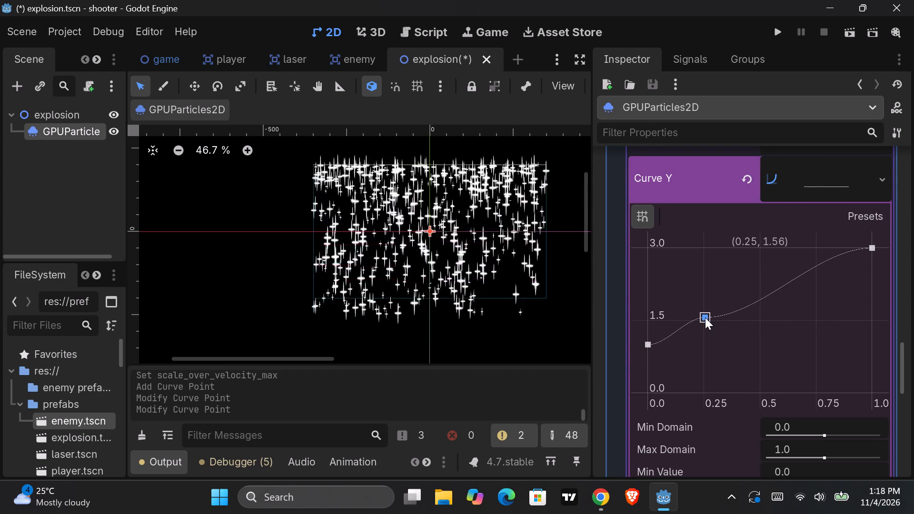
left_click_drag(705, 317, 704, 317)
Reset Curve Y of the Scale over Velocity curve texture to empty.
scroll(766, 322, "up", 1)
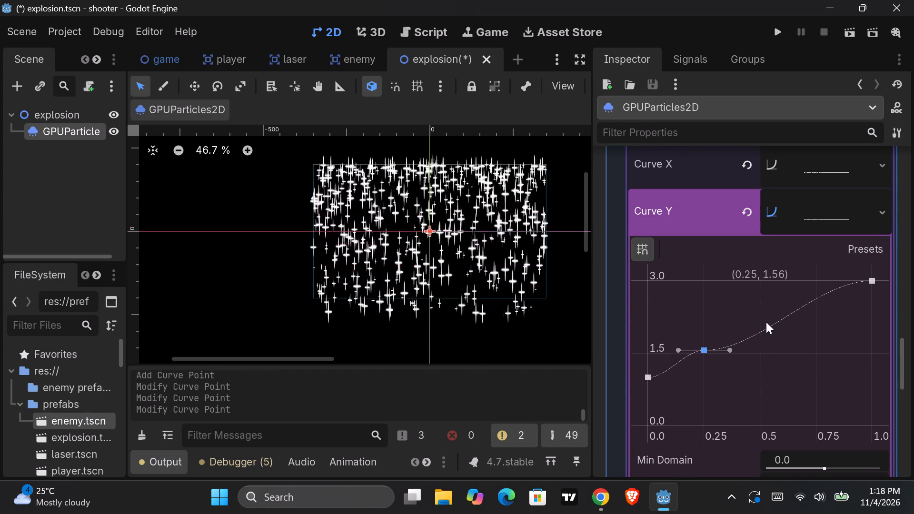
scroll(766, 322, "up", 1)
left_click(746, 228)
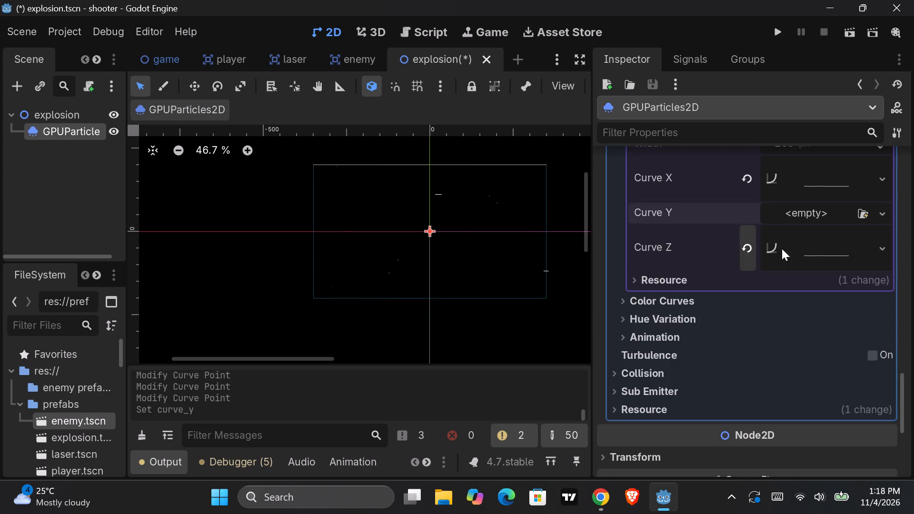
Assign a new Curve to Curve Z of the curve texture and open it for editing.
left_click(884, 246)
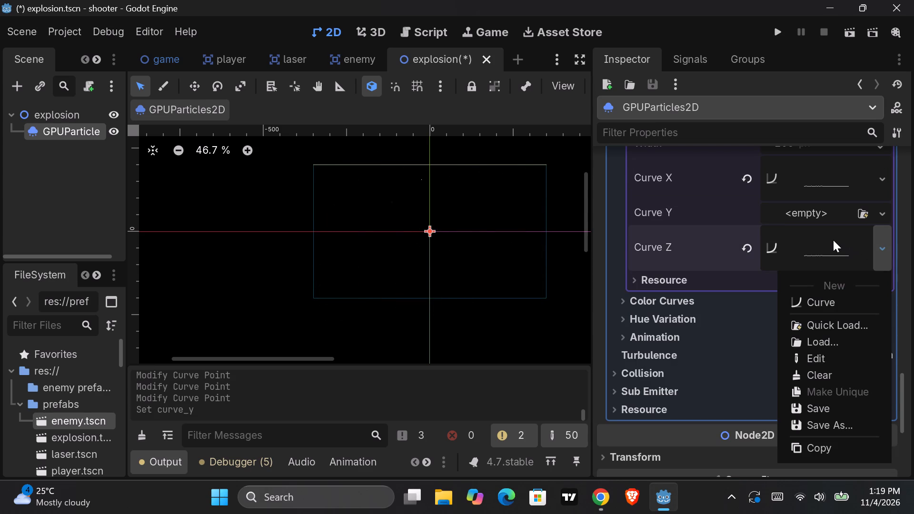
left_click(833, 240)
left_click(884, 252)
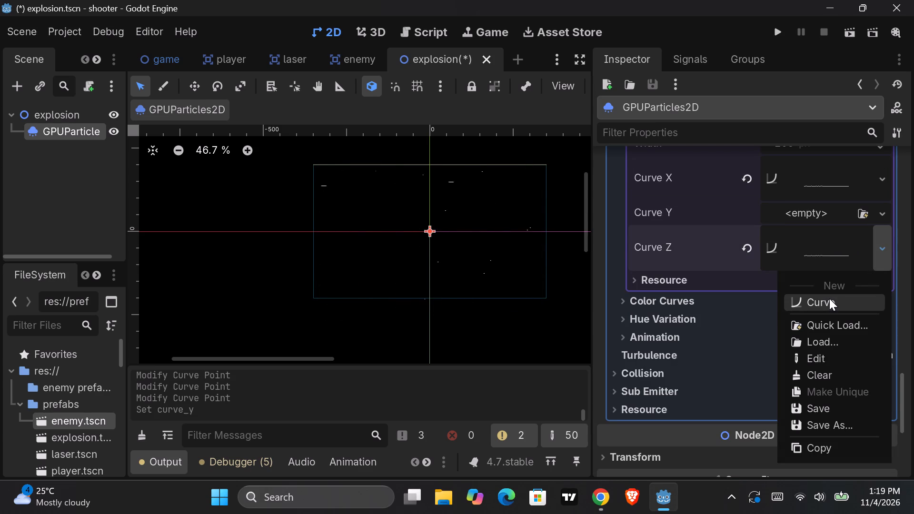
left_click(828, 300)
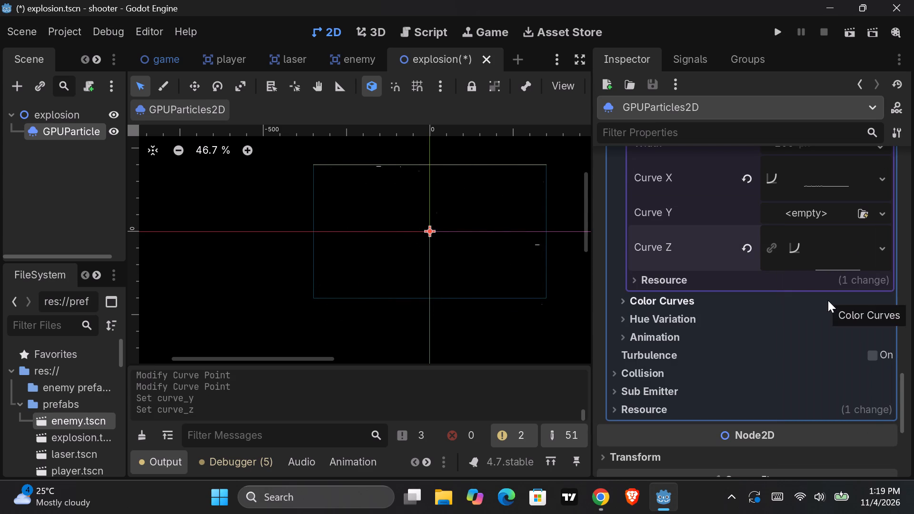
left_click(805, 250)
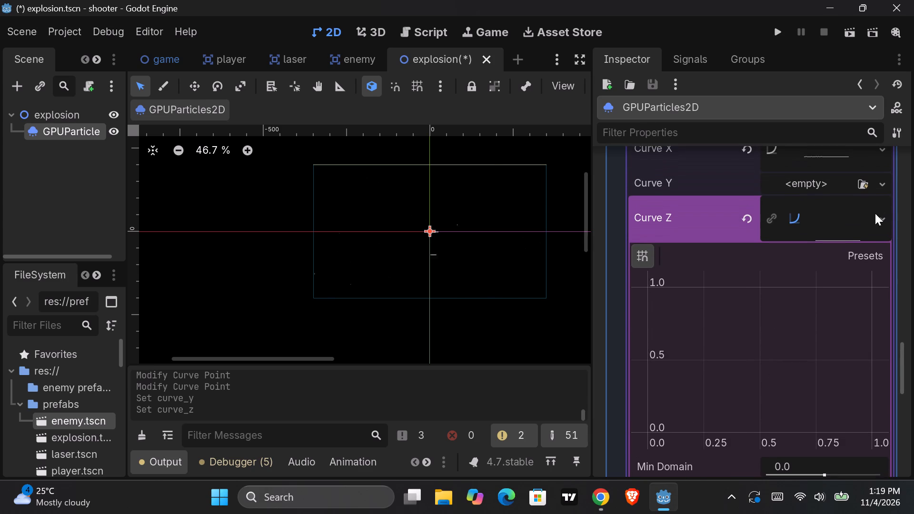
Clear the curve assigned to Curve Z.
left_click(882, 213)
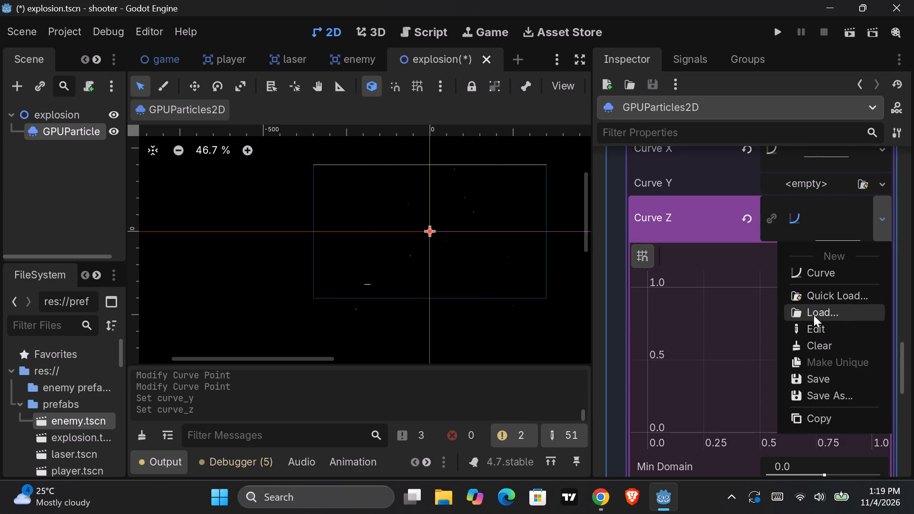
left_click(818, 347)
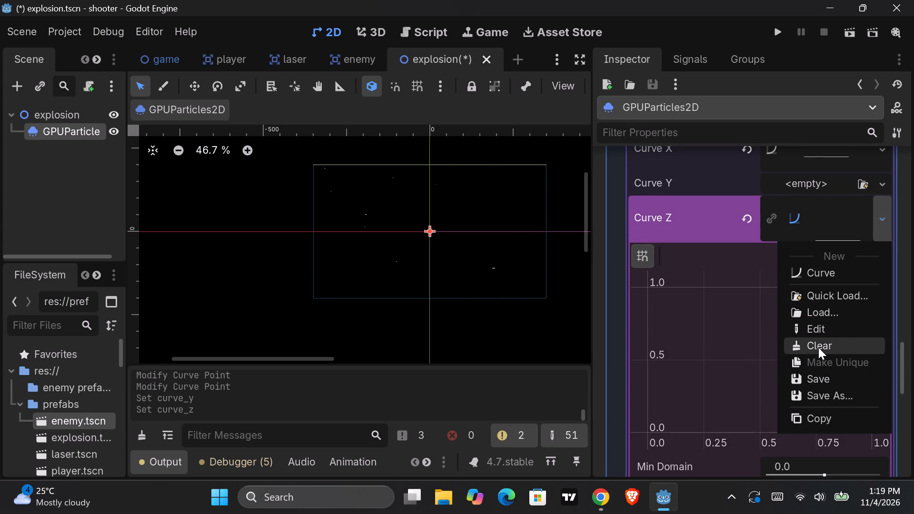
Assign a new Curve to Curve Y of the Scale over Velocity curve texture.
scroll(795, 223, "up", 1)
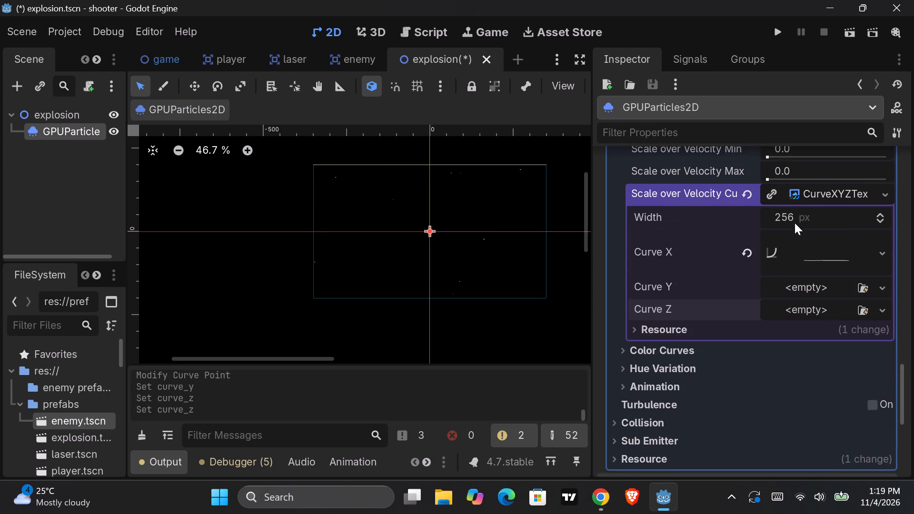
left_click(814, 287)
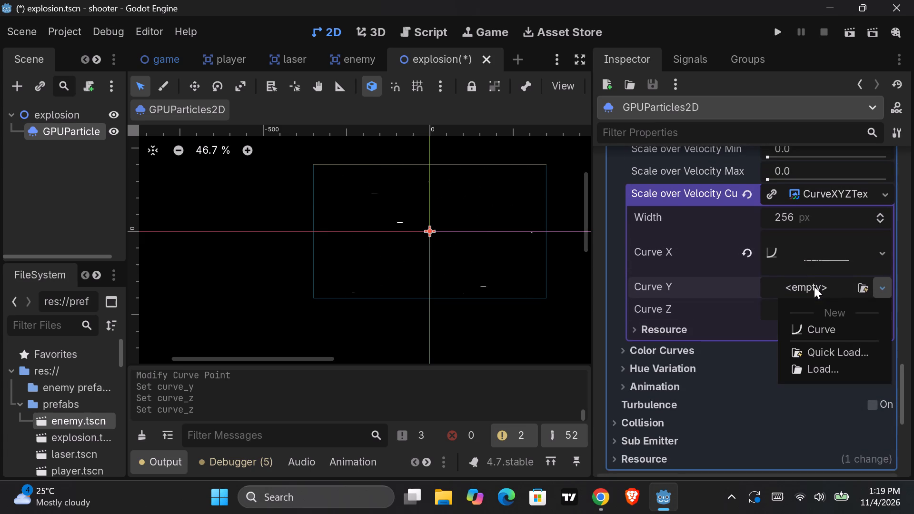
left_click(812, 326)
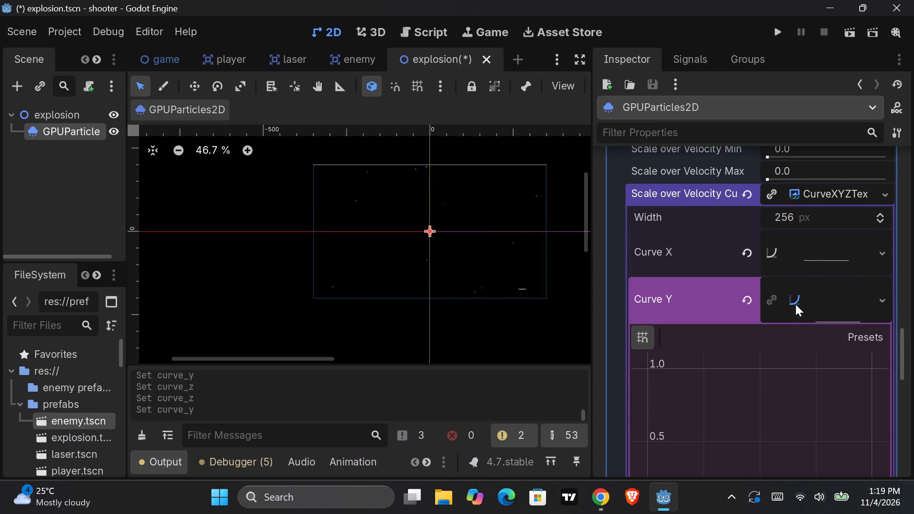
Add a start point at (0, 0) and an end point at (1, 1) to the Curve Y graph.
scroll(731, 367, "down", 1)
left_click_drag(679, 303, 735, 288)
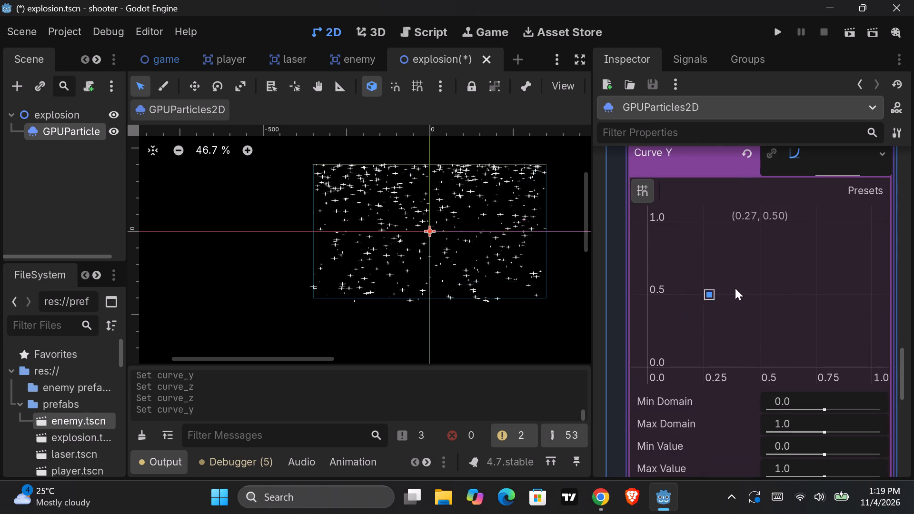
left_click_drag(735, 288, 706, 297)
left_click_drag(706, 297, 648, 367)
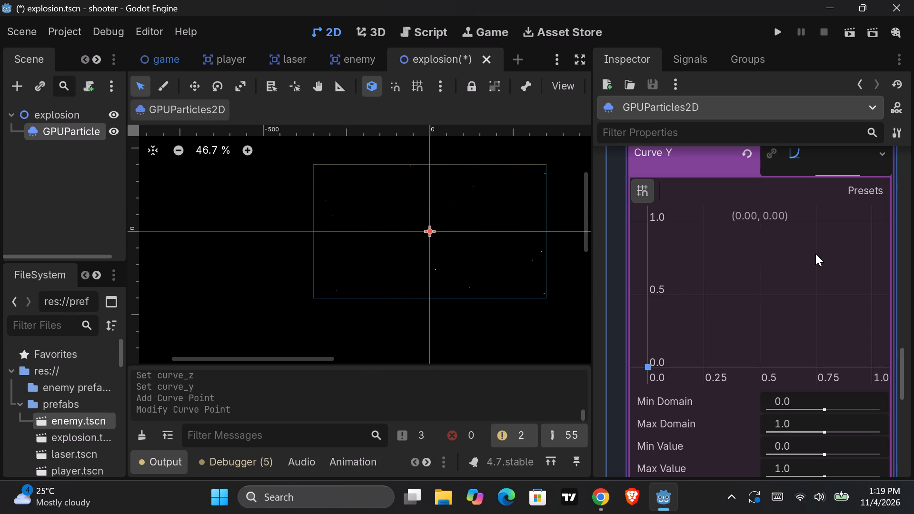
double_click(871, 219)
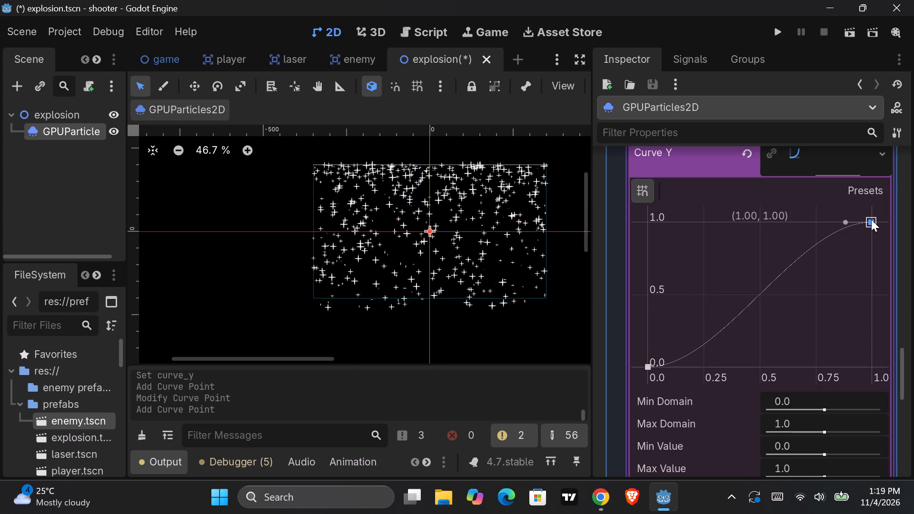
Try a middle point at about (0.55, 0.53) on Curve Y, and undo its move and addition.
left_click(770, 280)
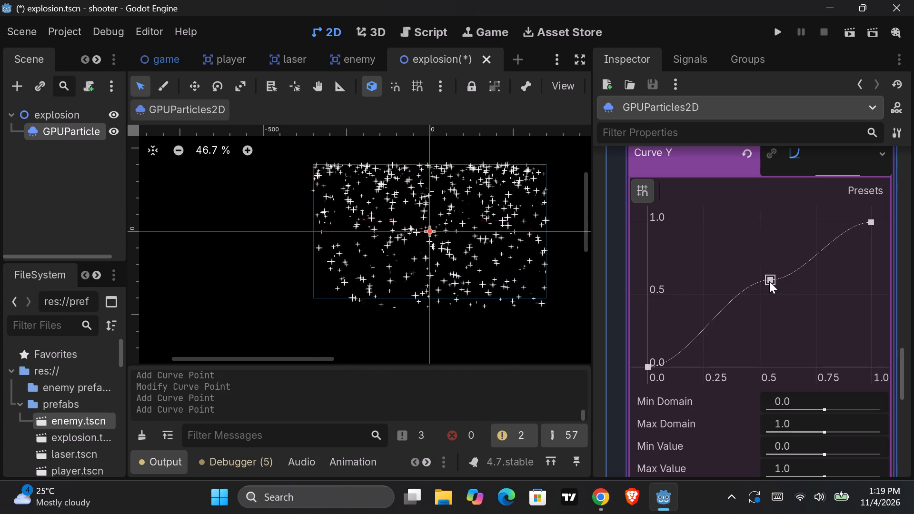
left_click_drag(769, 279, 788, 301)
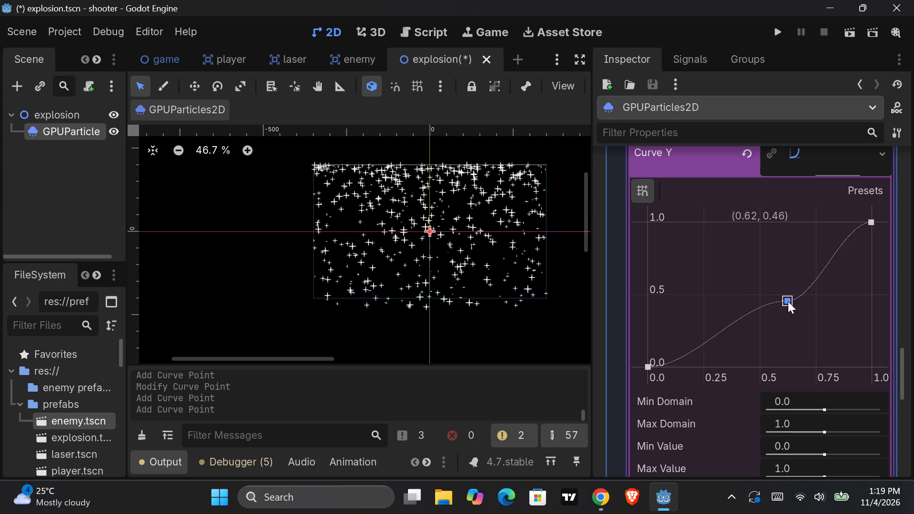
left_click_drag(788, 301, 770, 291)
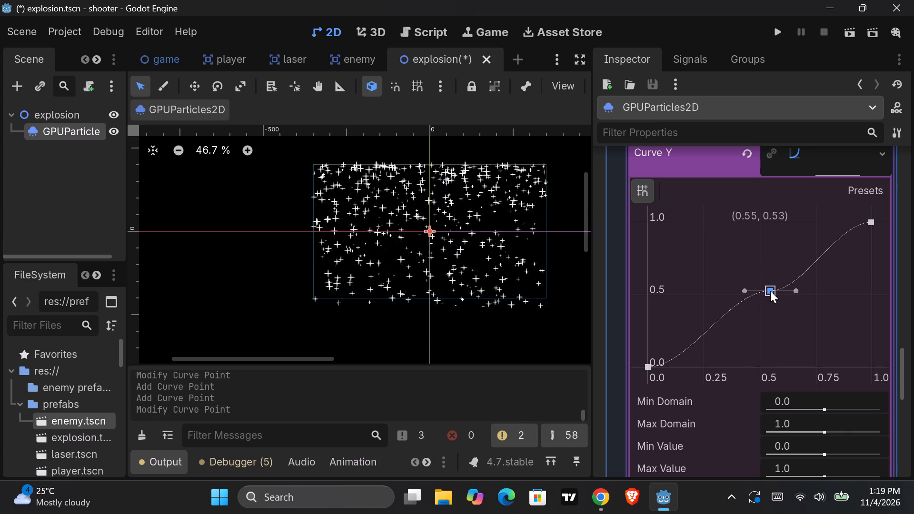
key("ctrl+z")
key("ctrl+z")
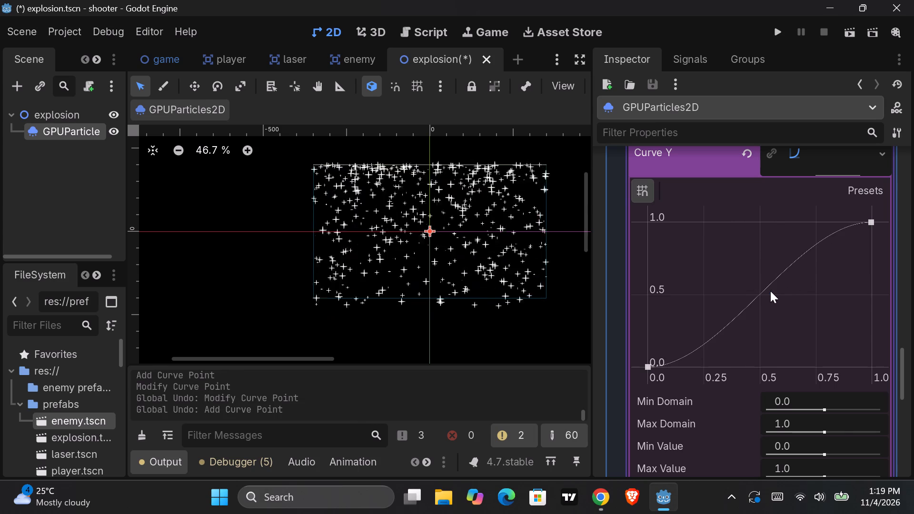
Add a middle point to Curve Y at about (0.7, 0.1) so the curve stays low and rises steeply near the end.
left_click_drag(759, 293, 775, 309)
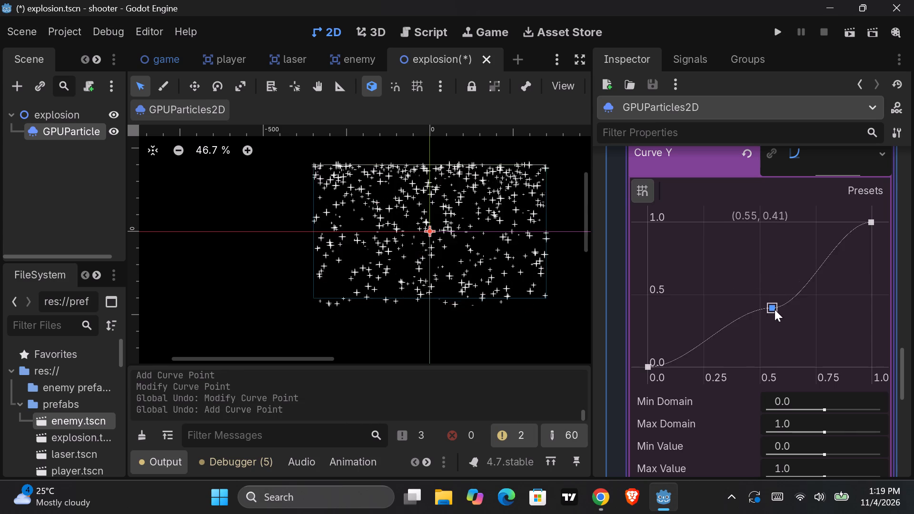
left_click_drag(775, 309, 763, 298)
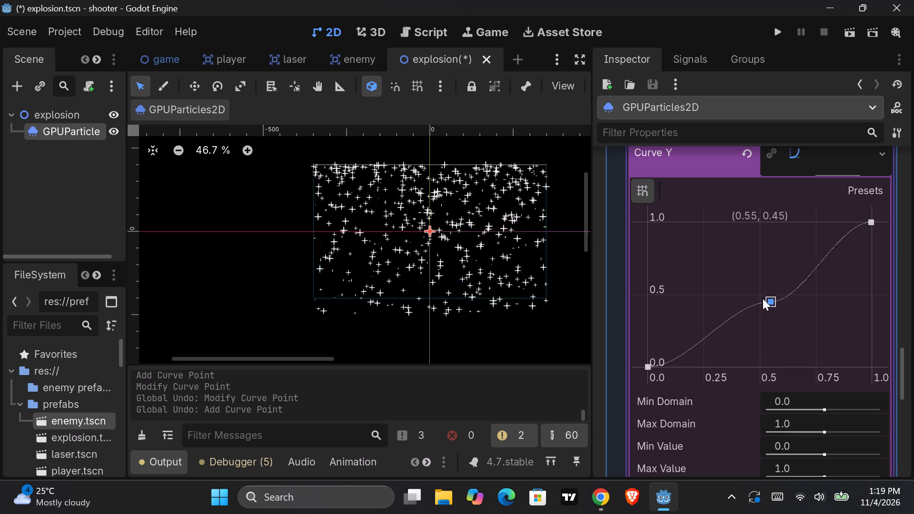
left_click_drag(763, 298, 816, 316)
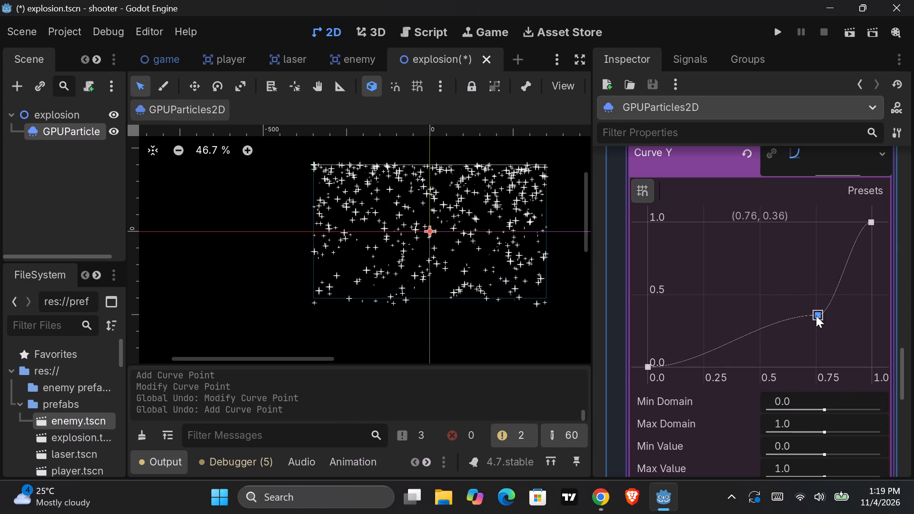
left_click_drag(816, 316, 807, 350)
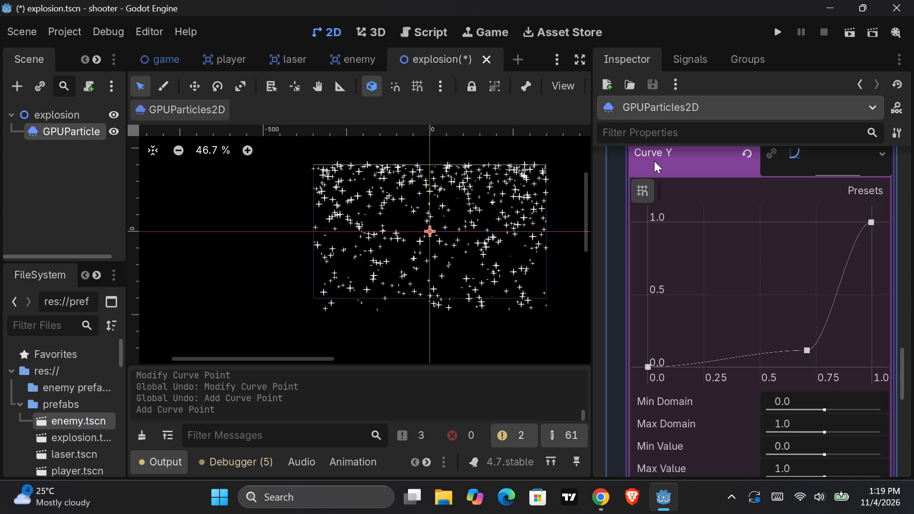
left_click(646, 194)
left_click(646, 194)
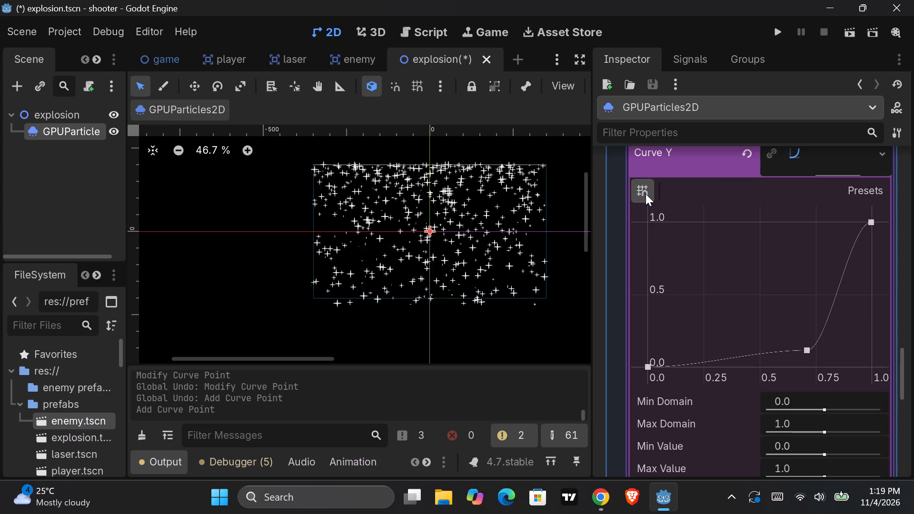
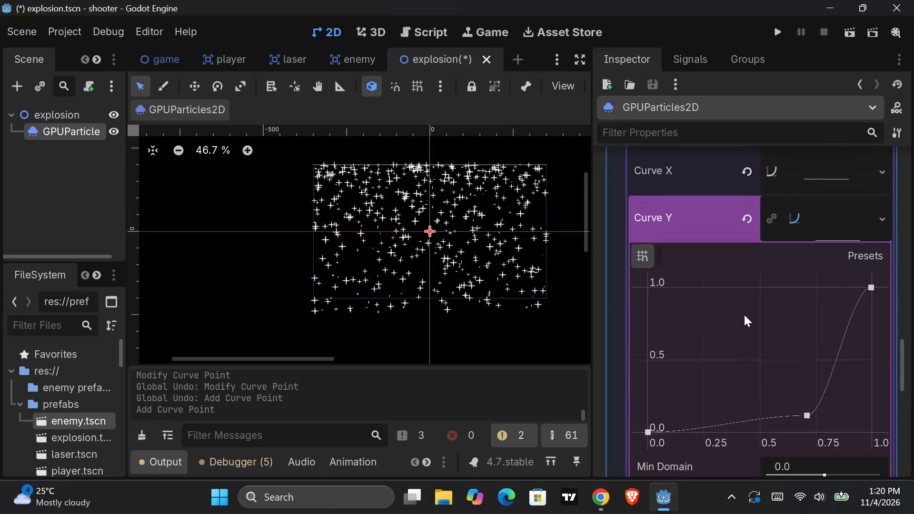
Clear Curve Y of the Scale over Velocity curve texture and assign a new Curve to it.
left_click(854, 220)
left_click(880, 219)
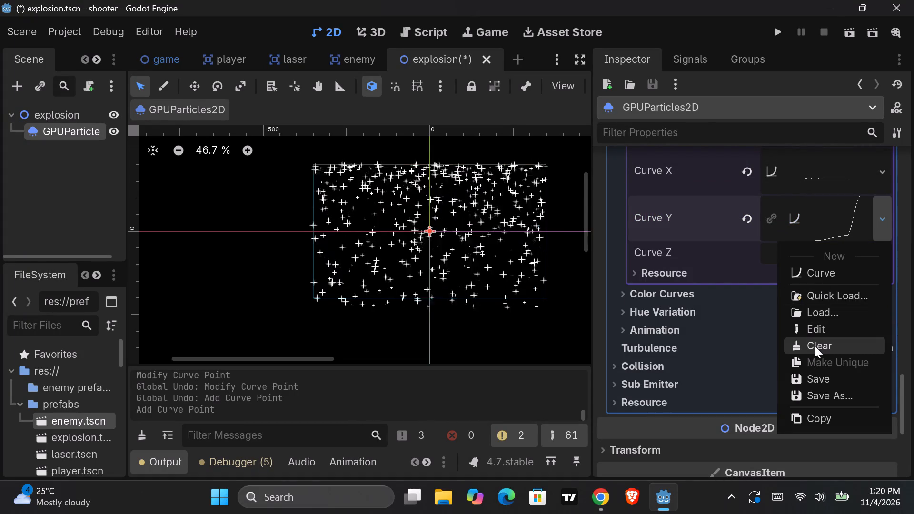
left_click(815, 346)
scroll(811, 262, "up", 1)
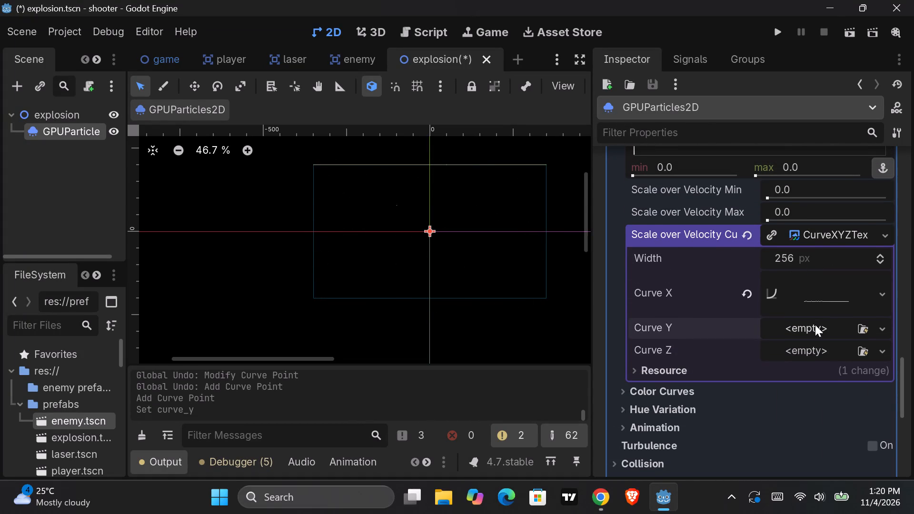
left_click(811, 331)
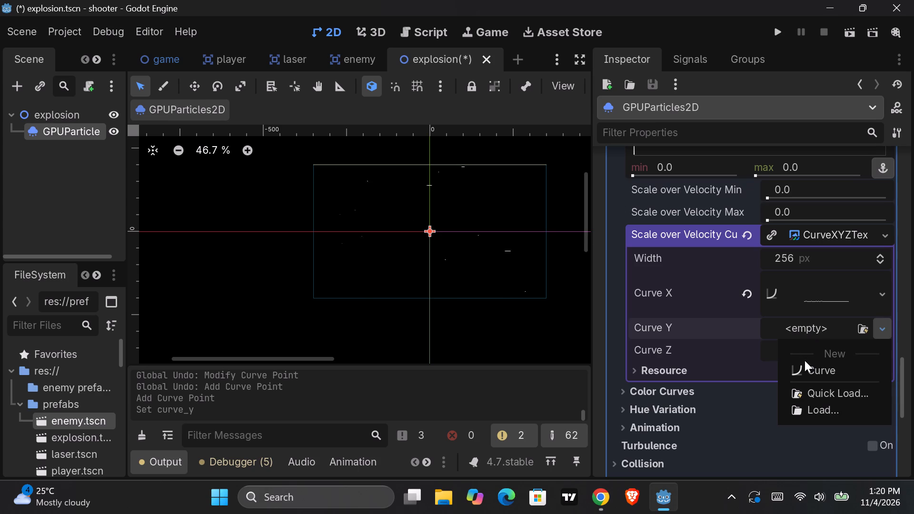
left_click(805, 364)
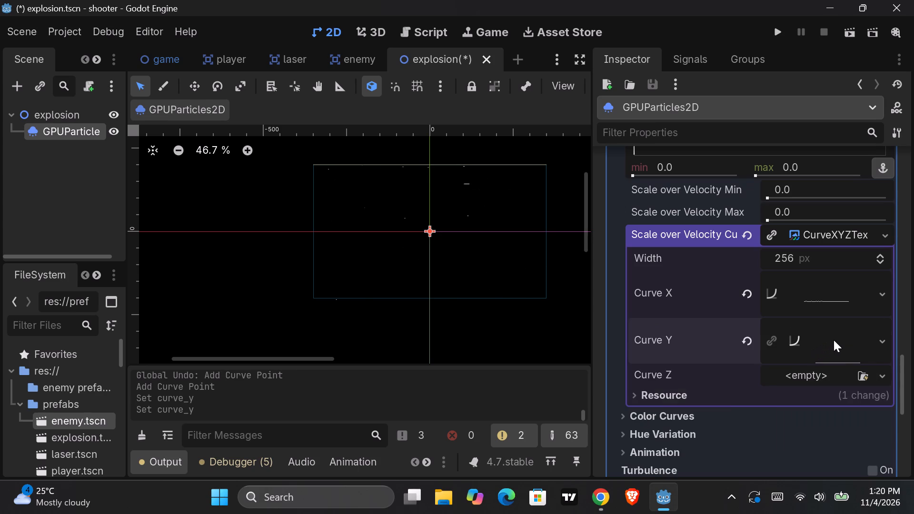
Add a start point near (0, 0) and an end point at (1, 1) to the new Curve Y graph.
left_click(835, 335)
scroll(782, 371, "down", 1)
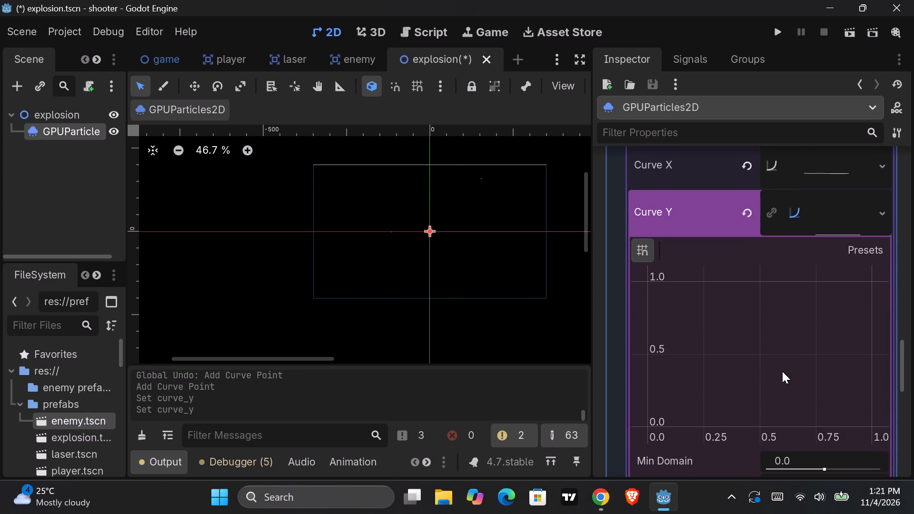
left_click(647, 423)
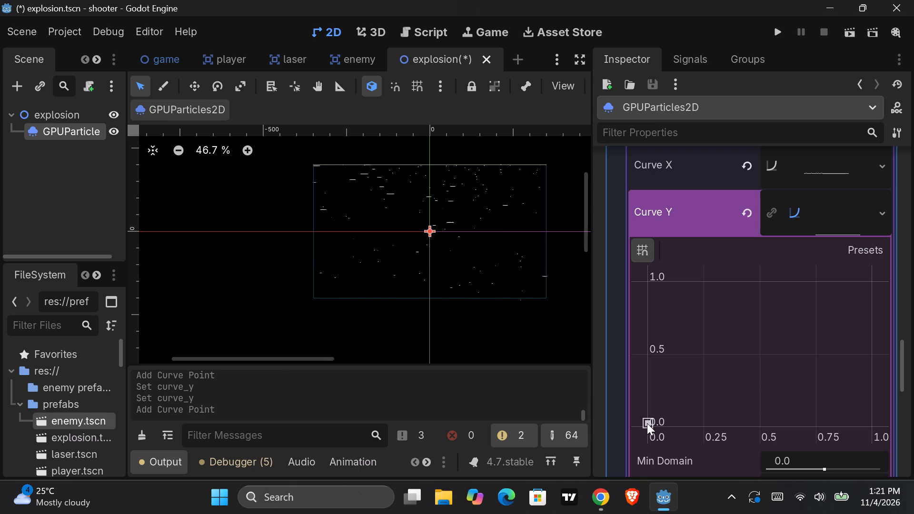
left_click(704, 354)
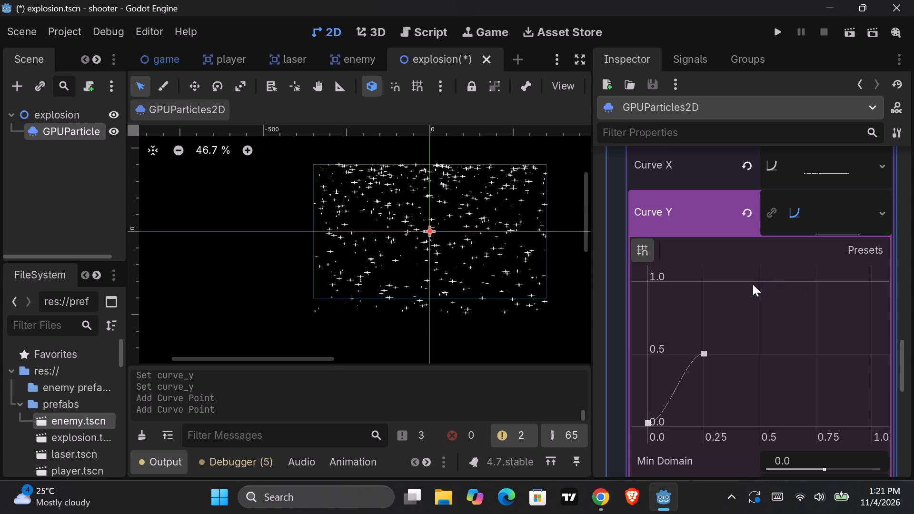
left_click_drag(704, 355, 739, 340)
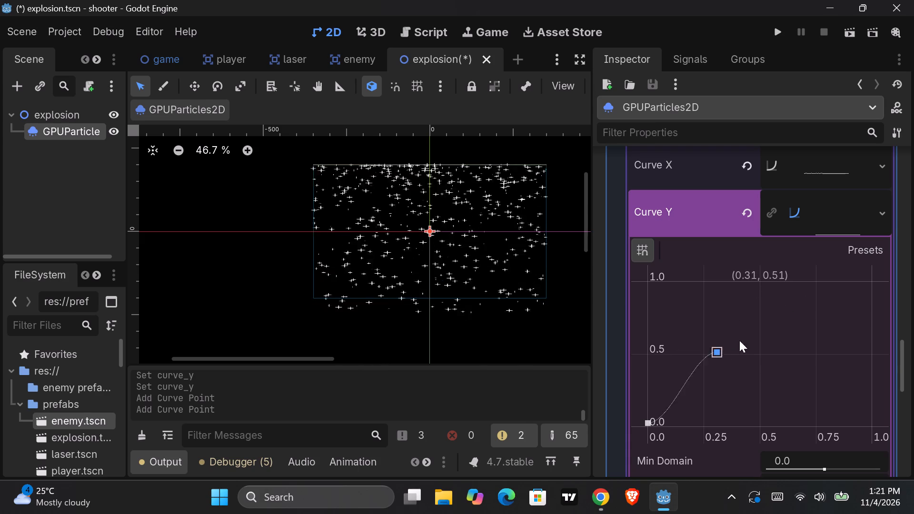
left_click_drag(739, 340, 873, 281)
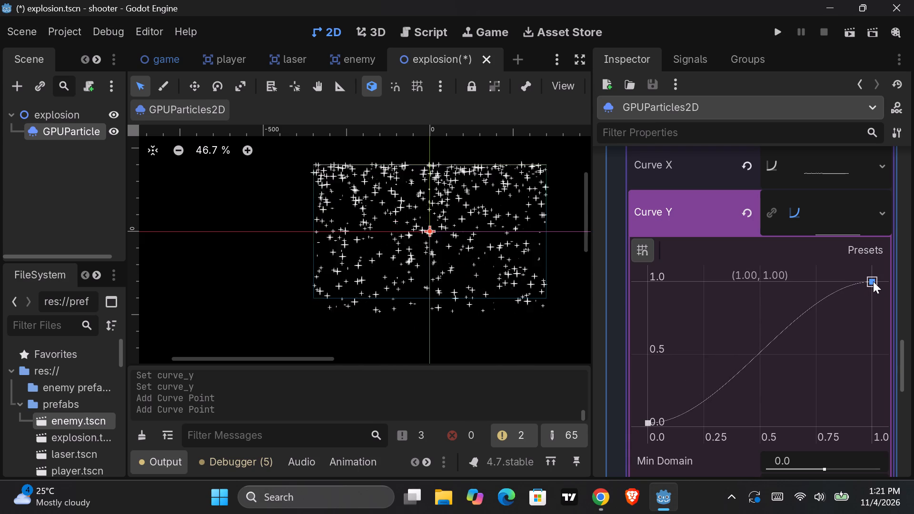
left_click_drag(873, 281, 872, 281)
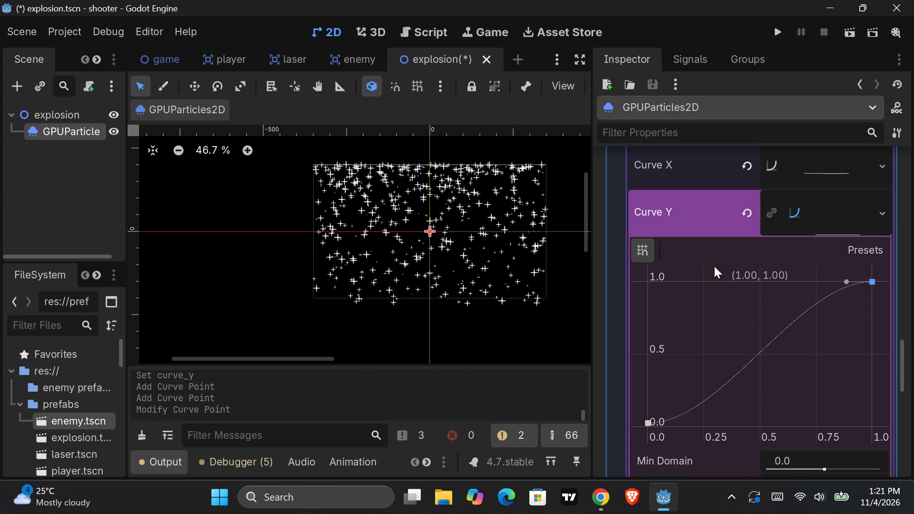
Add a Curve Y point at about (0.25, 1.0) and raise the start point to about (0, 0.5).
left_click(704, 282)
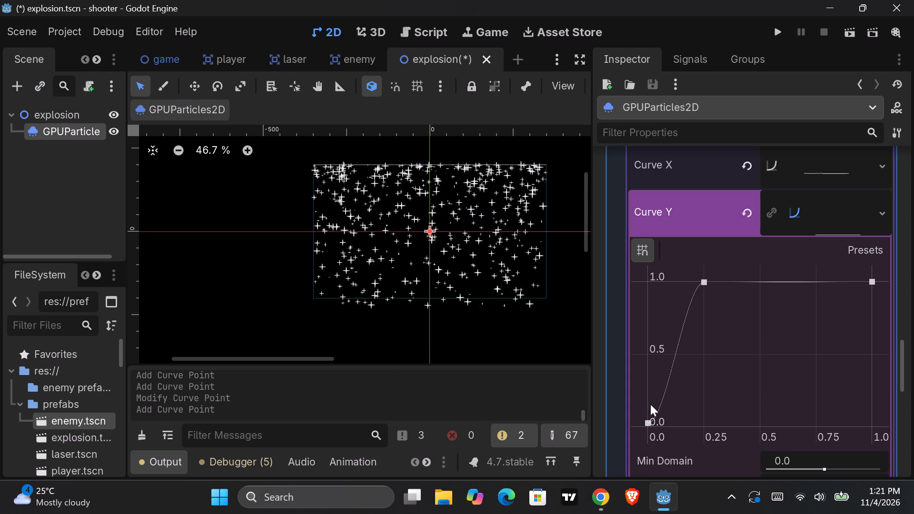
left_click_drag(645, 424, 645, 356)
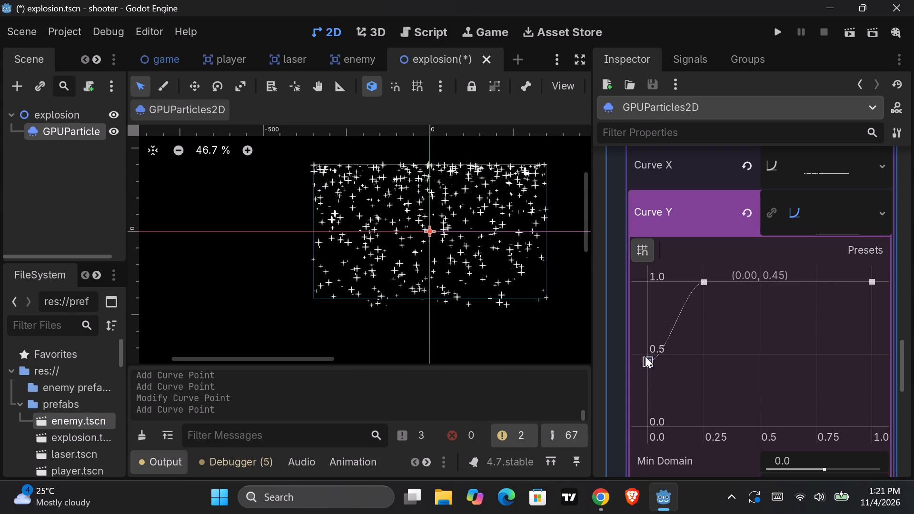
left_click_drag(645, 356, 645, 352)
left_click(719, 405)
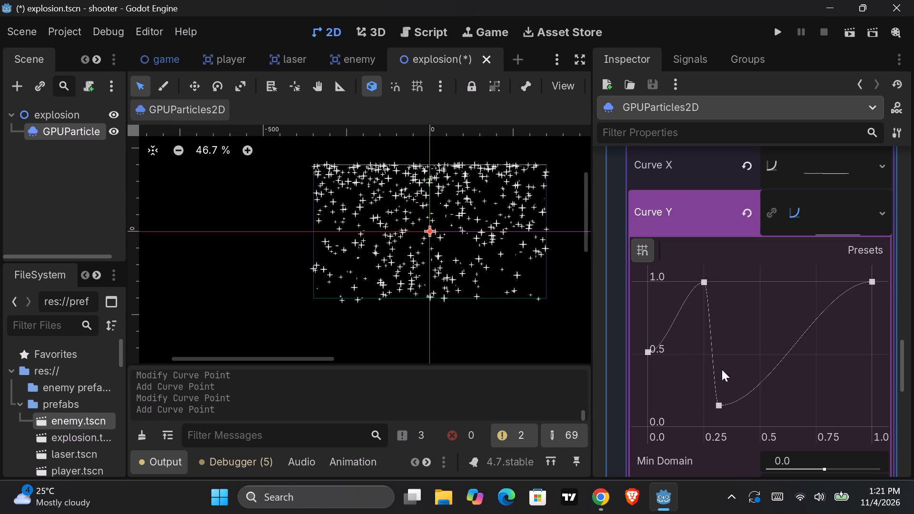
key("ctrl+z")
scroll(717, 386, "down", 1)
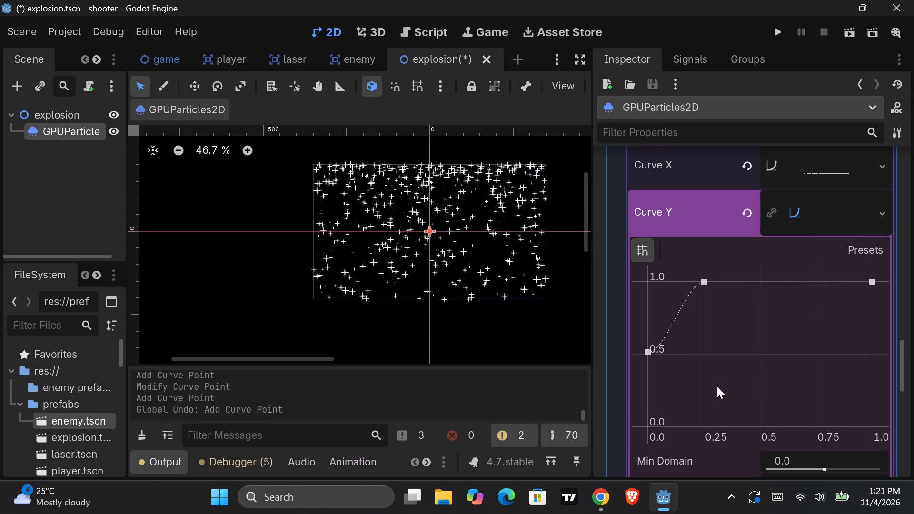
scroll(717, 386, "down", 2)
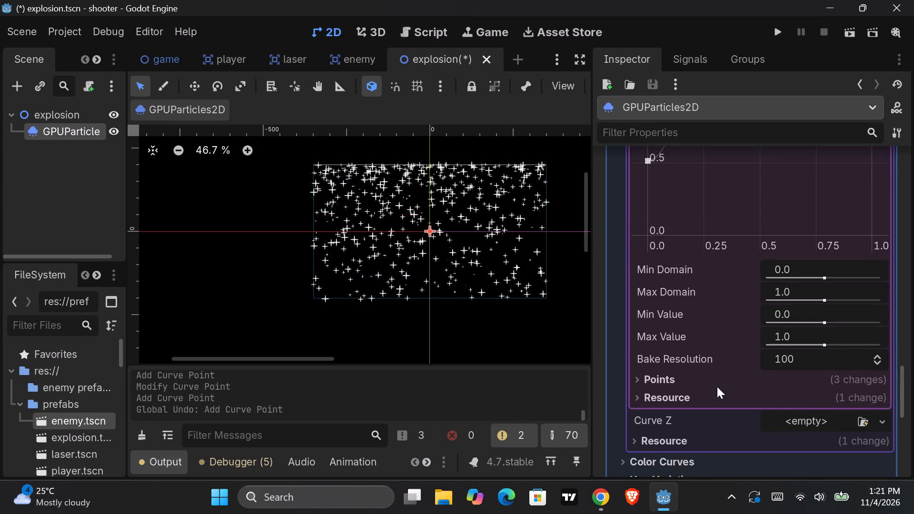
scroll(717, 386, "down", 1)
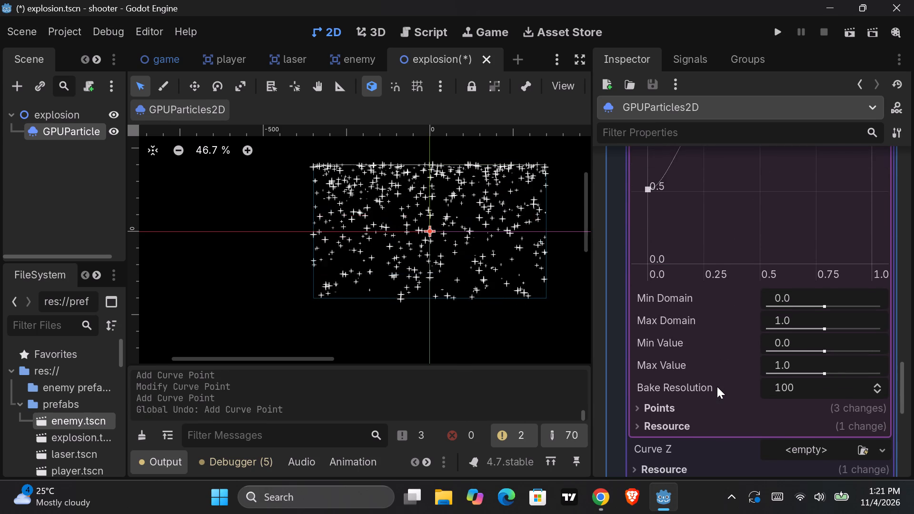
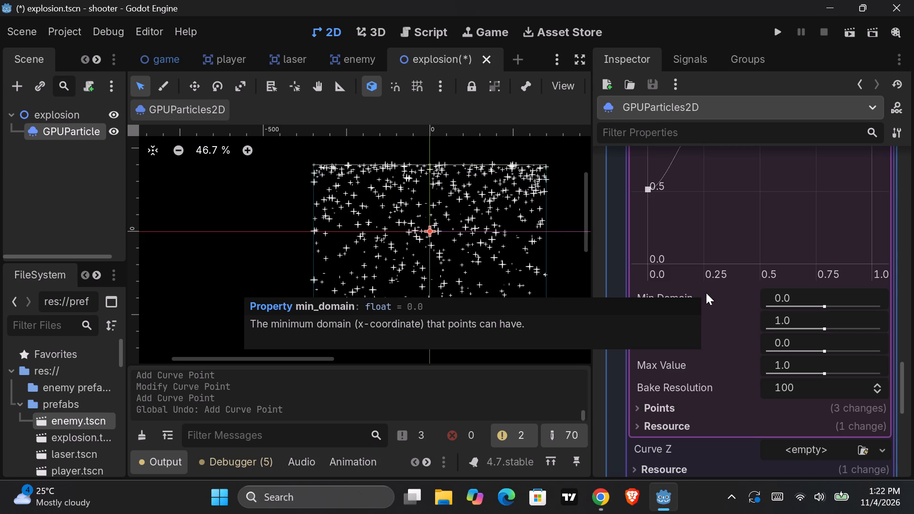
Delete the existing GPUParticles2D node from the explosion scene.
scroll(550, 335, "up", 2)
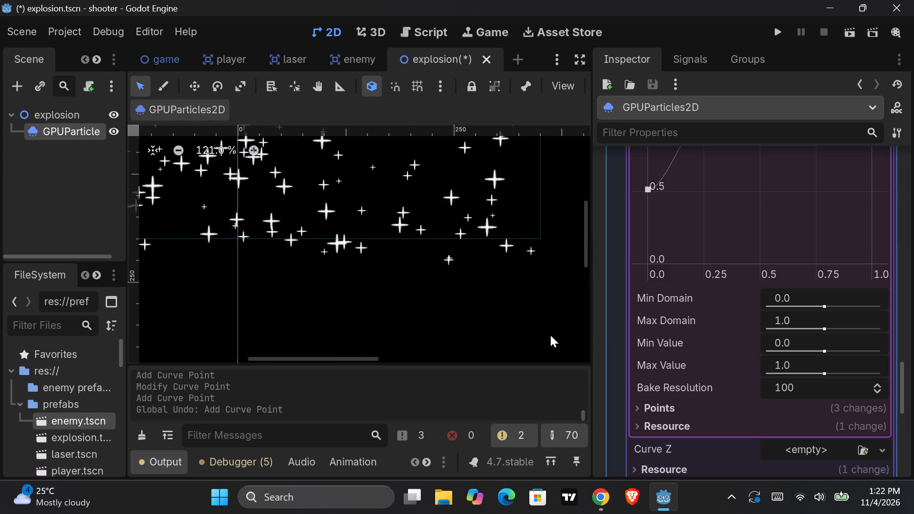
scroll(492, 298, "down", 1)
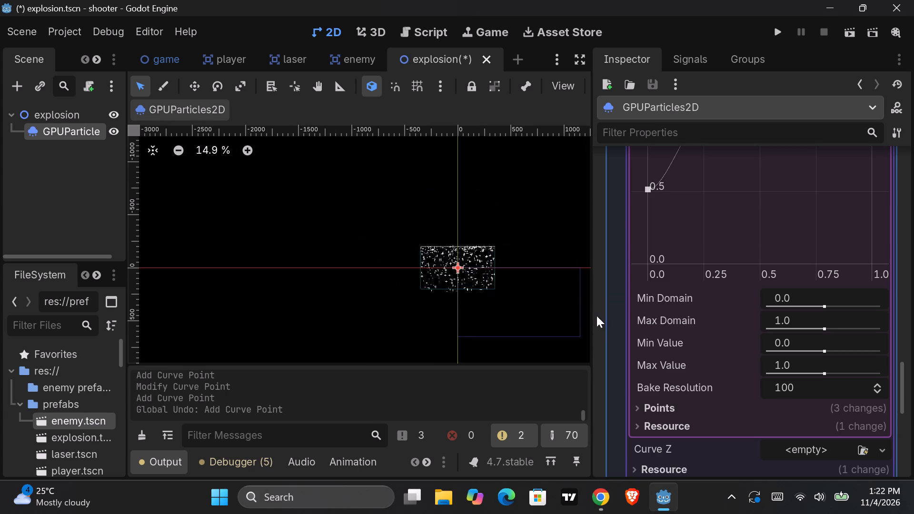
right_click(63, 135)
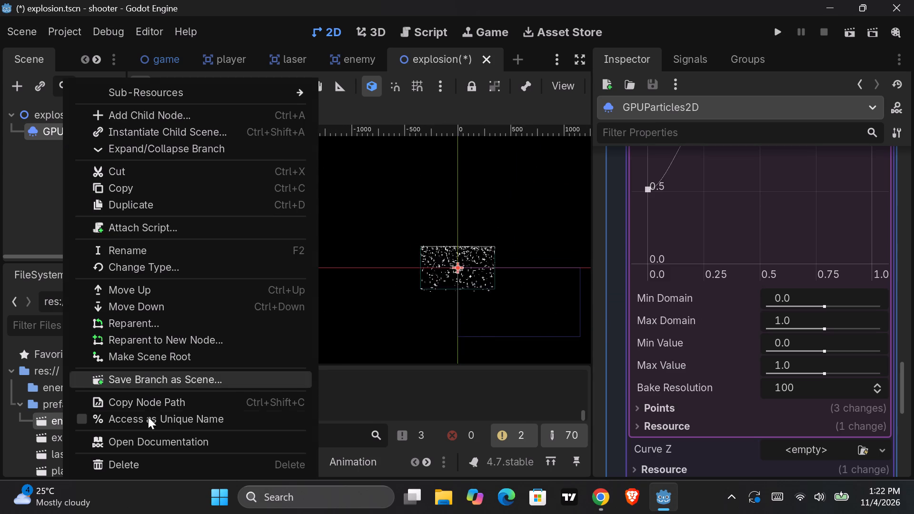
left_click(150, 460)
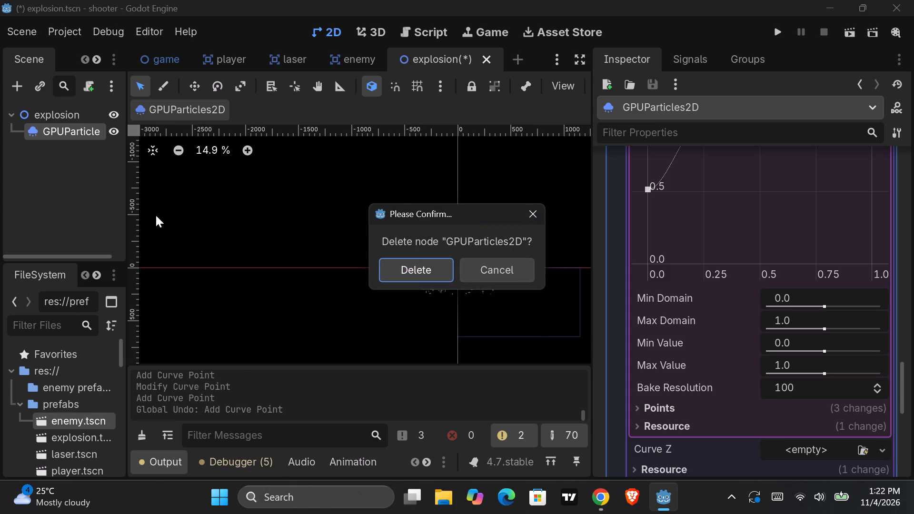
left_click(428, 275)
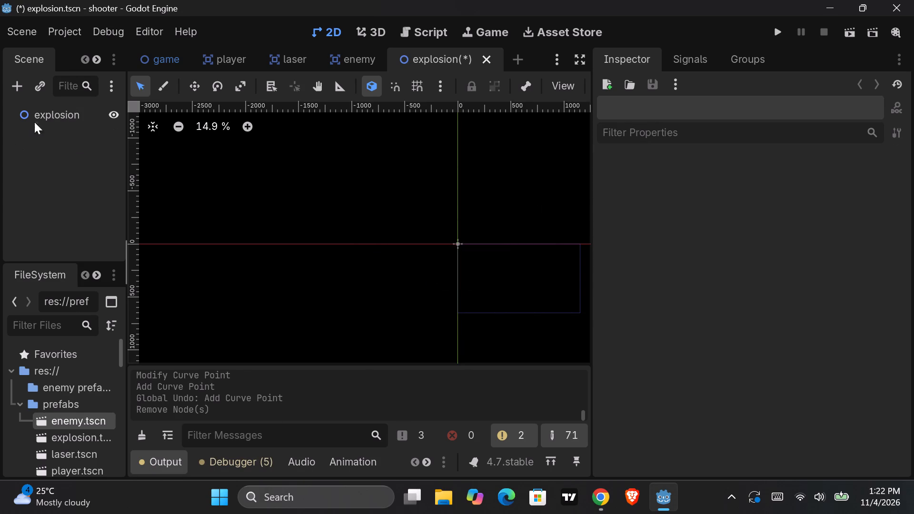
Add a new GPUParticles2D node as a child of the explosion root node.
left_click(48, 117)
right_click(48, 117)
left_click(83, 126)
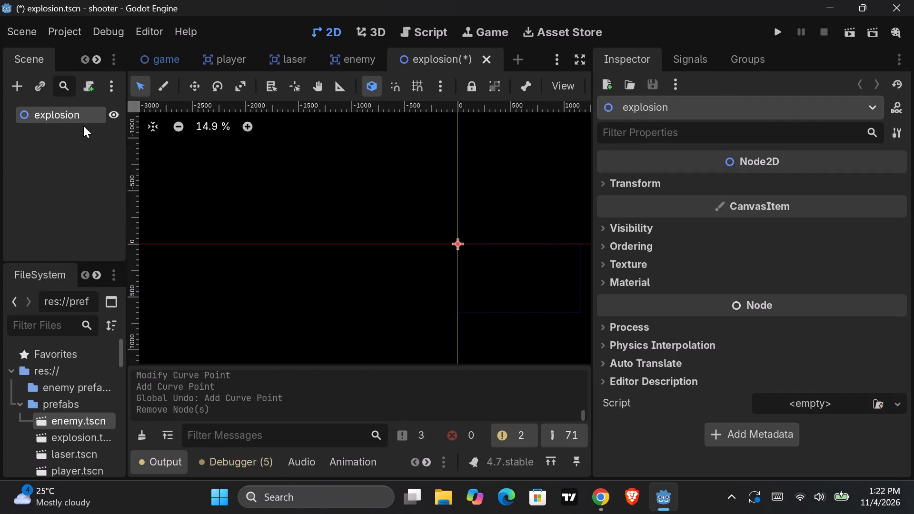
left_click(343, 187)
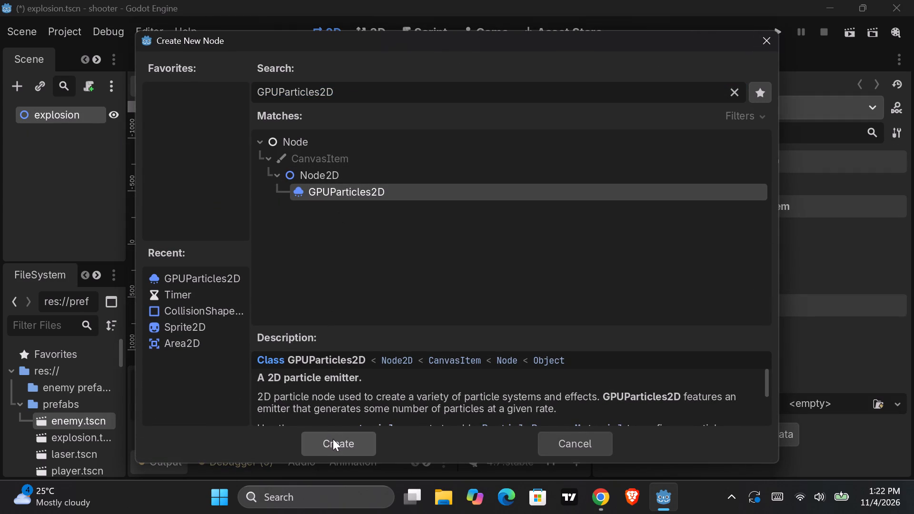
left_click(333, 439)
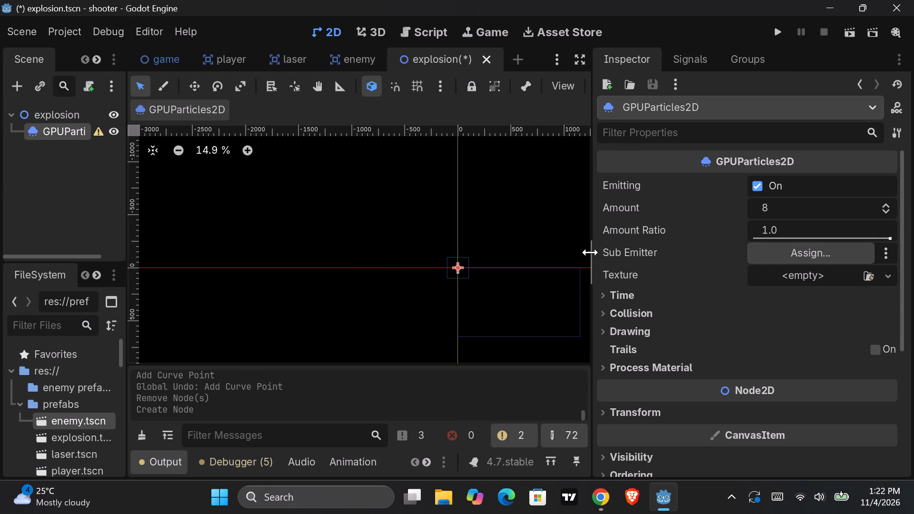
Narrow the Inspector dock to give the 2D viewport more width.
left_click_drag(590, 252, 723, 257)
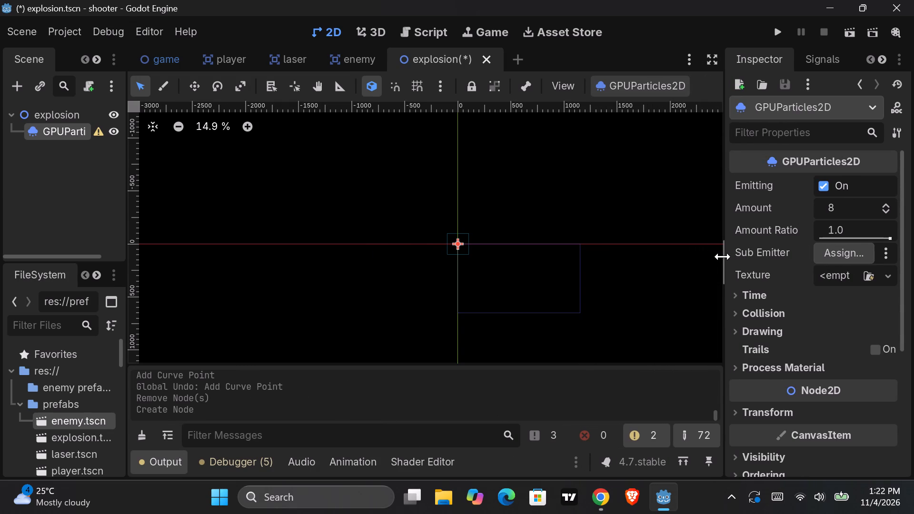
scroll(482, 278, "down", 1)
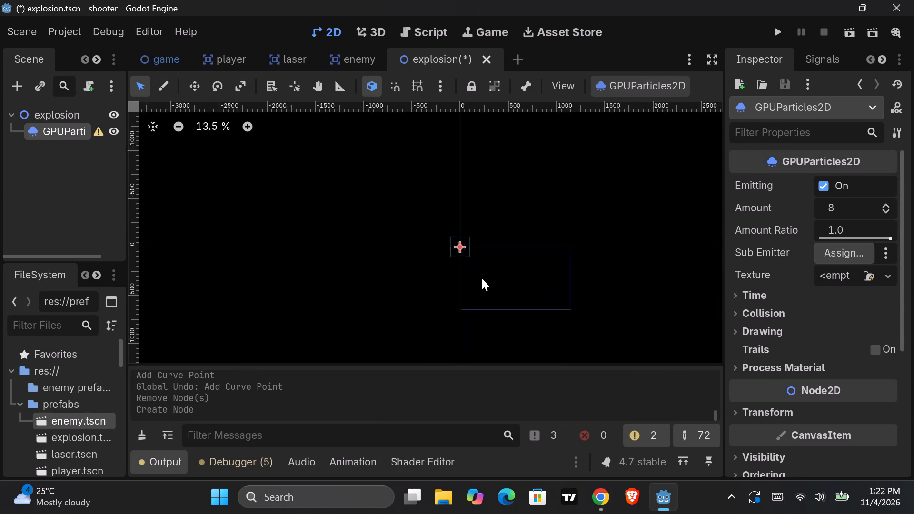
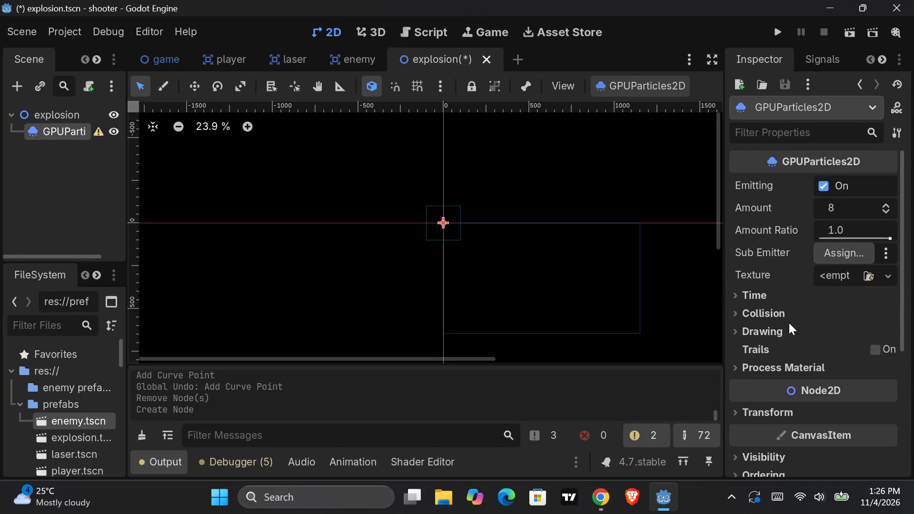
Load star1.png from the space shooter assets' PNG/Effects folder as the texture of the new GPUParticles2D node.
scroll(806, 368, "up", 1)
left_click(847, 275)
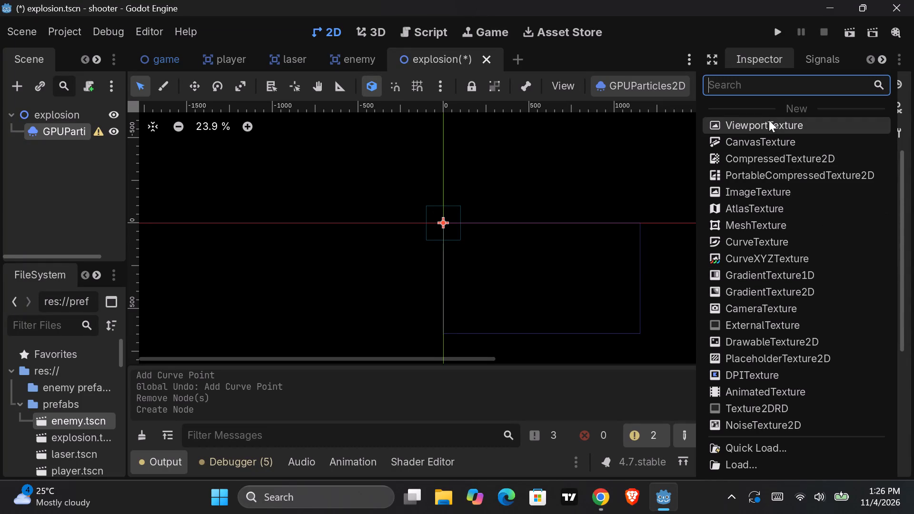
left_click(683, 156)
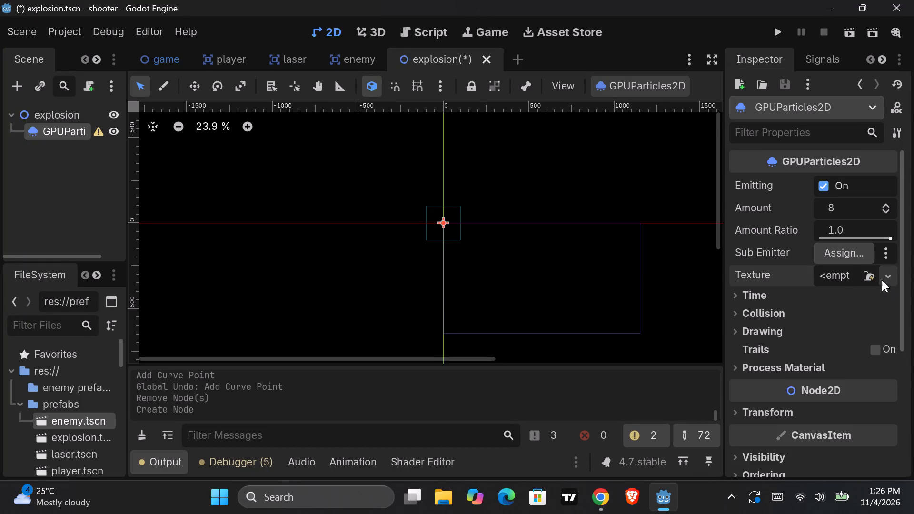
left_click(850, 275)
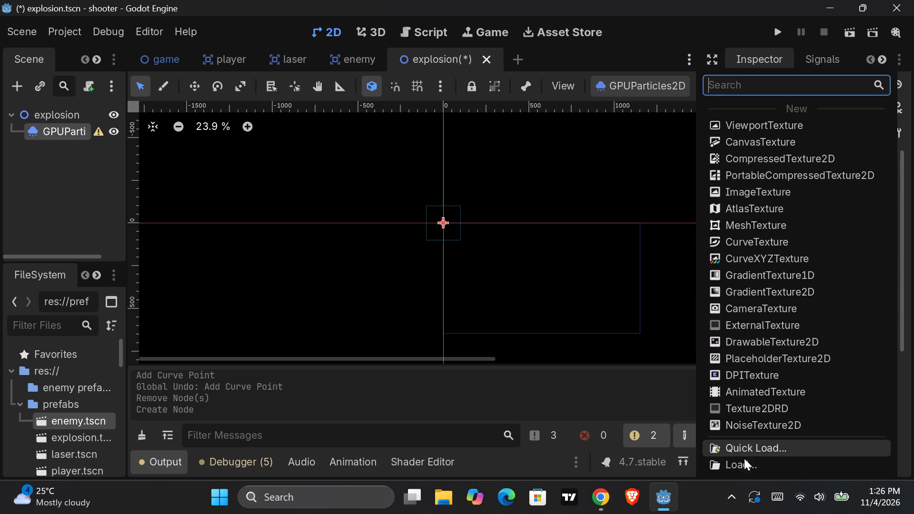
left_click(743, 462)
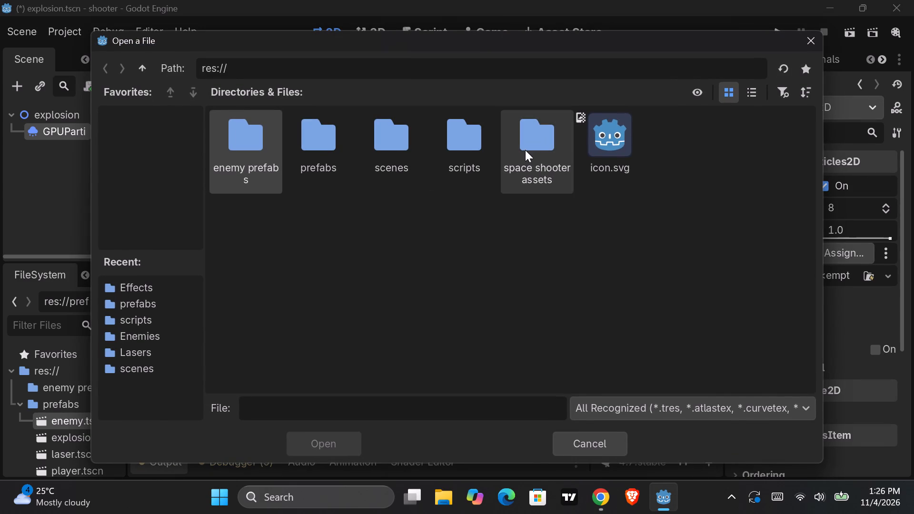
double_click(526, 150)
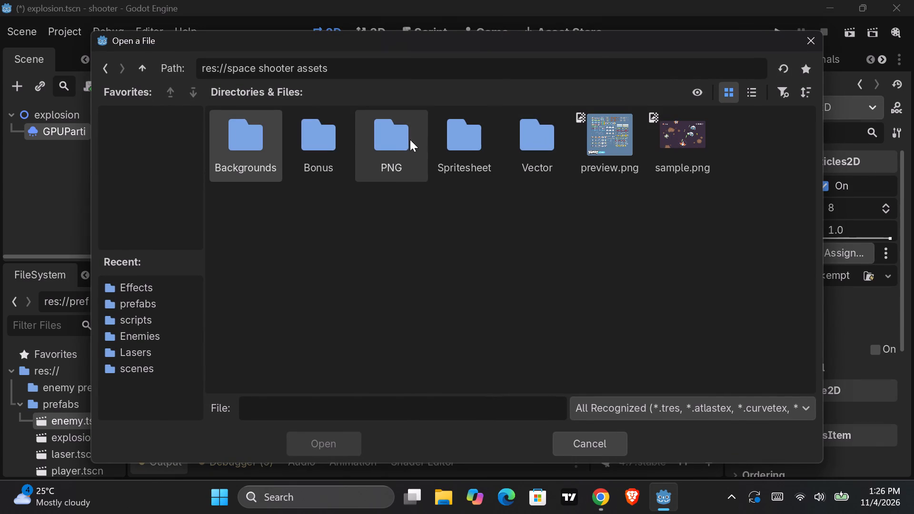
double_click(469, 139)
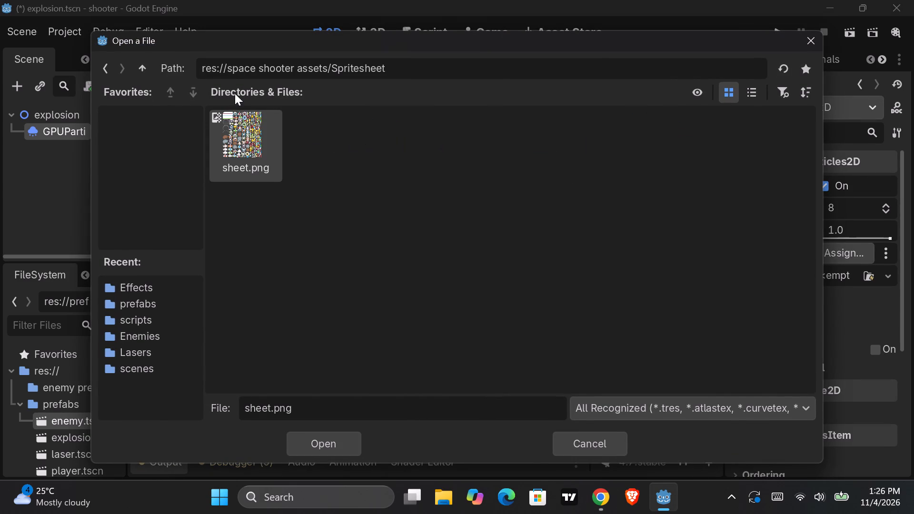
left_click(107, 64)
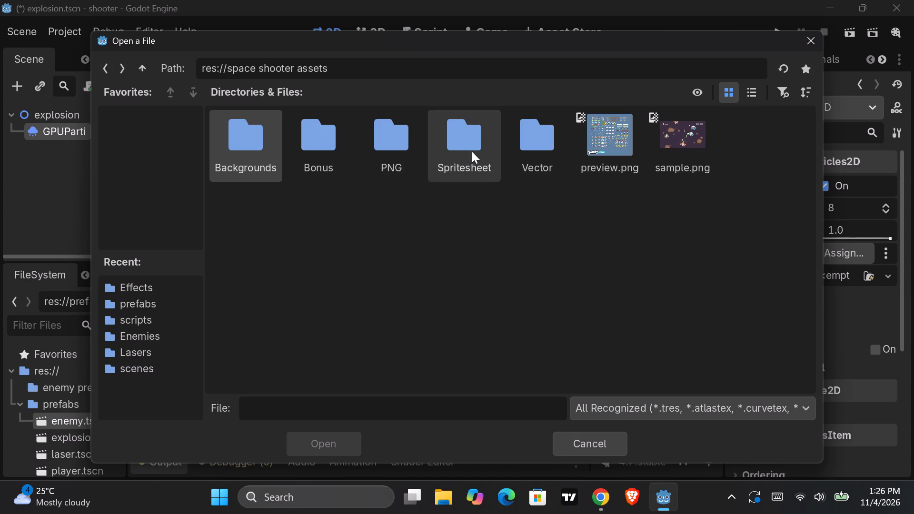
double_click(472, 151)
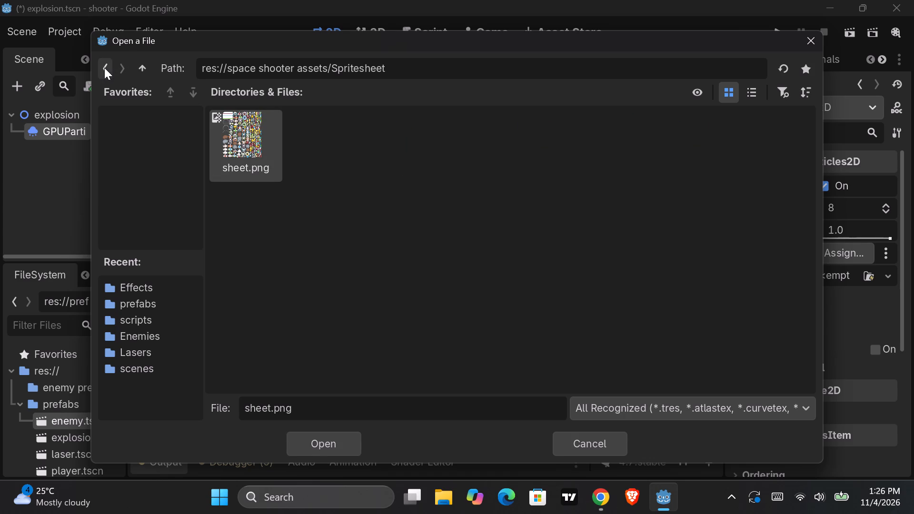
left_click(104, 68)
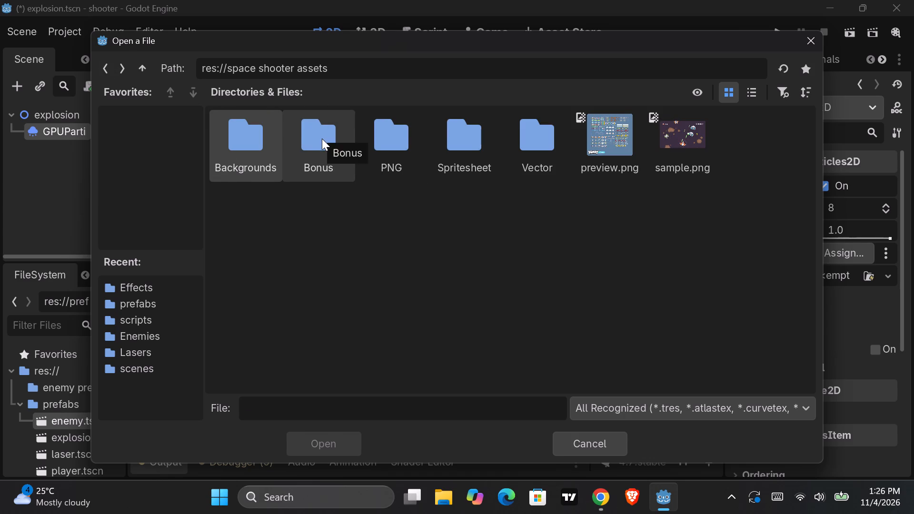
double_click(380, 155)
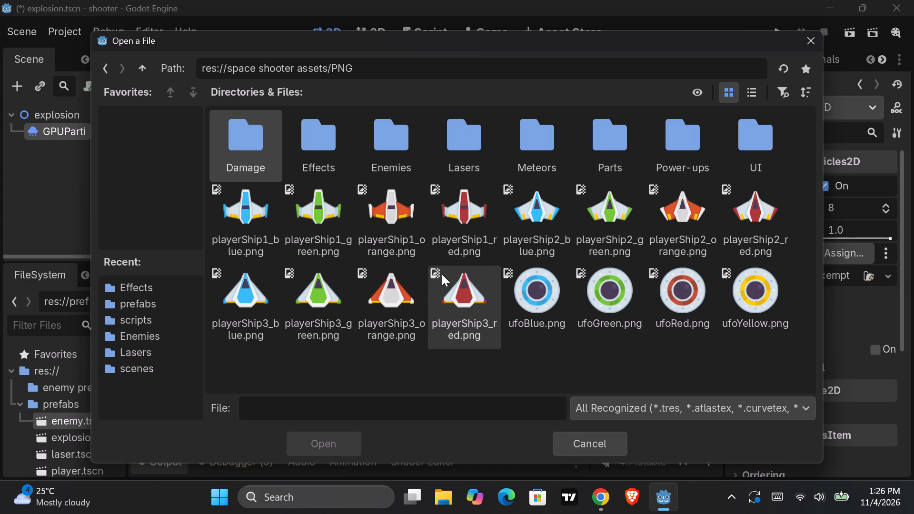
double_click(322, 150)
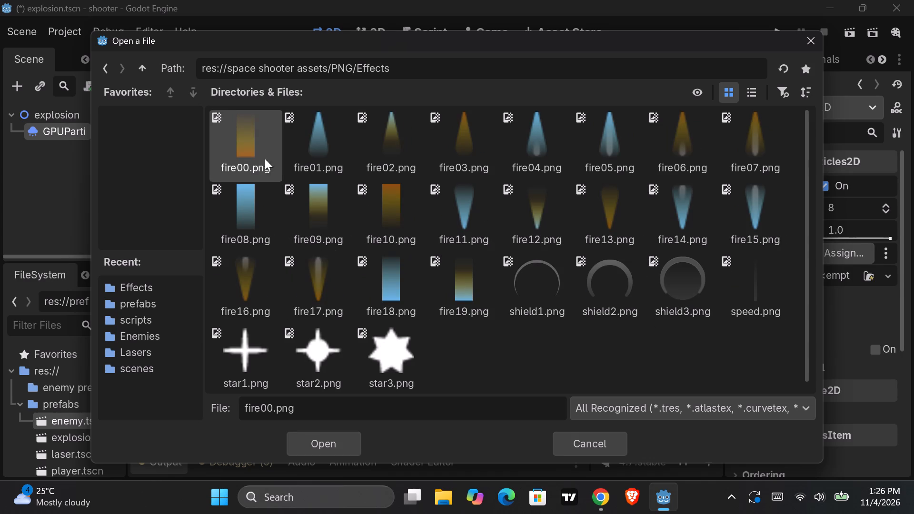
scroll(393, 287, "down", 1)
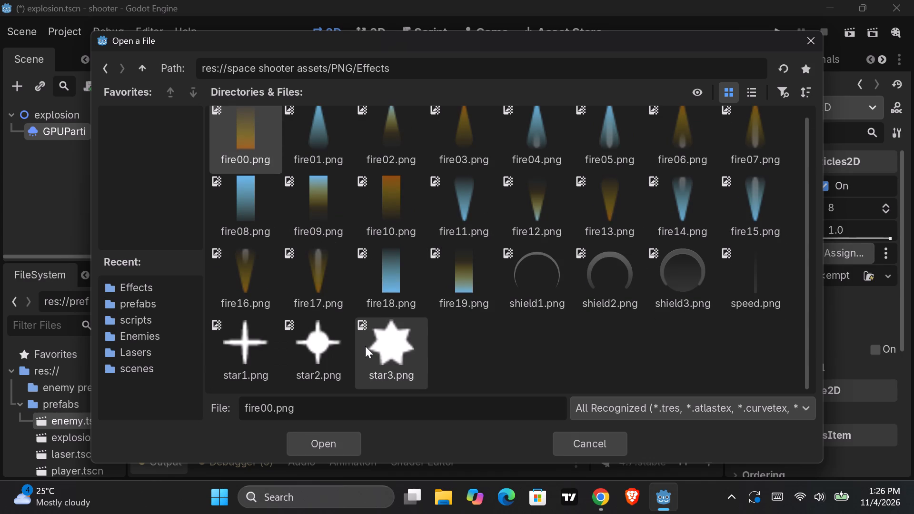
left_click(246, 355)
left_click(327, 446)
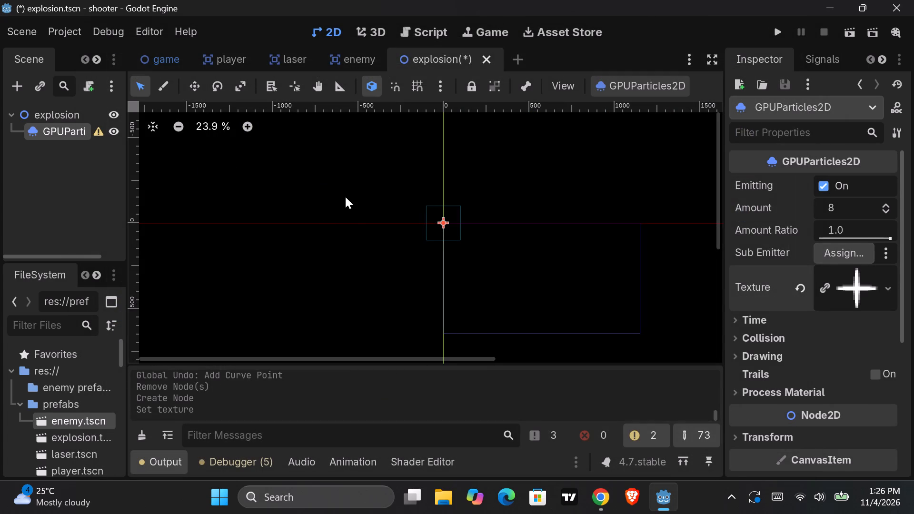
left_click(707, 380)
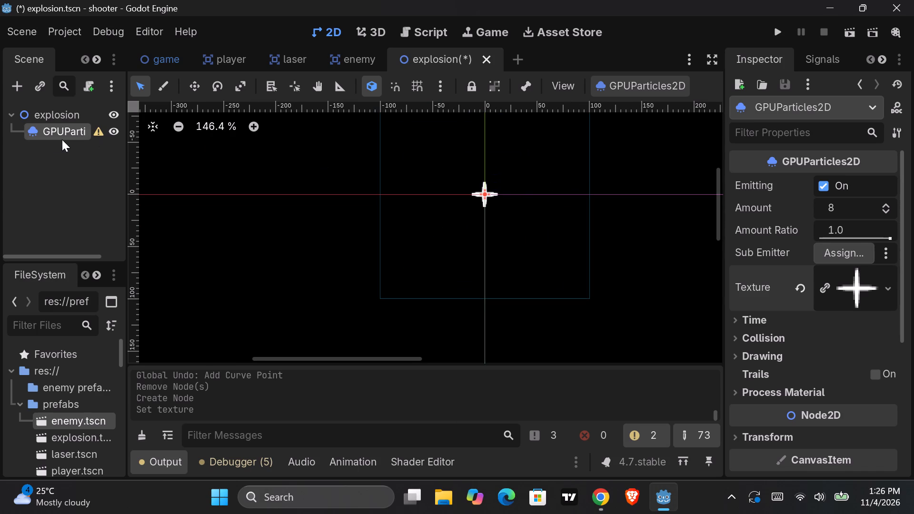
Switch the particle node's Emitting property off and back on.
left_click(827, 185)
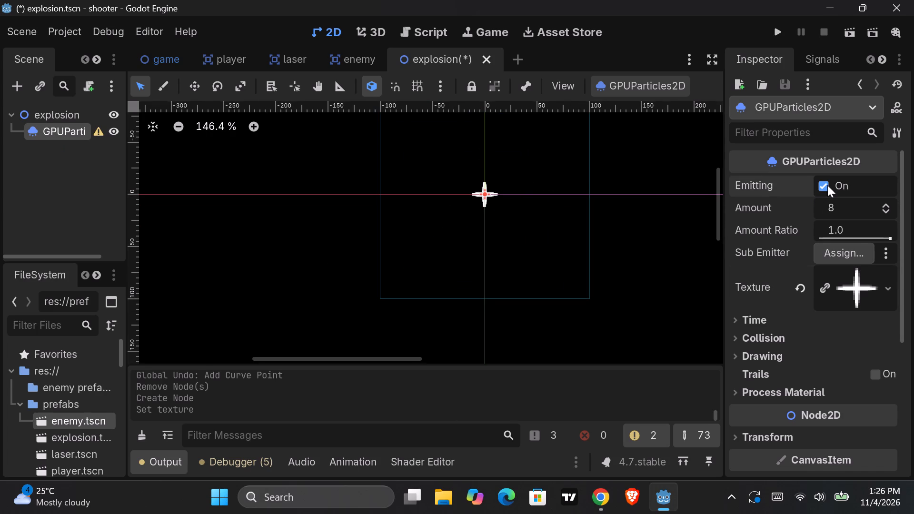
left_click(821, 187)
Assign a new ParticleProcessMaterial as the process material of the GPUParticles2D node.
scroll(816, 356, "down", 1)
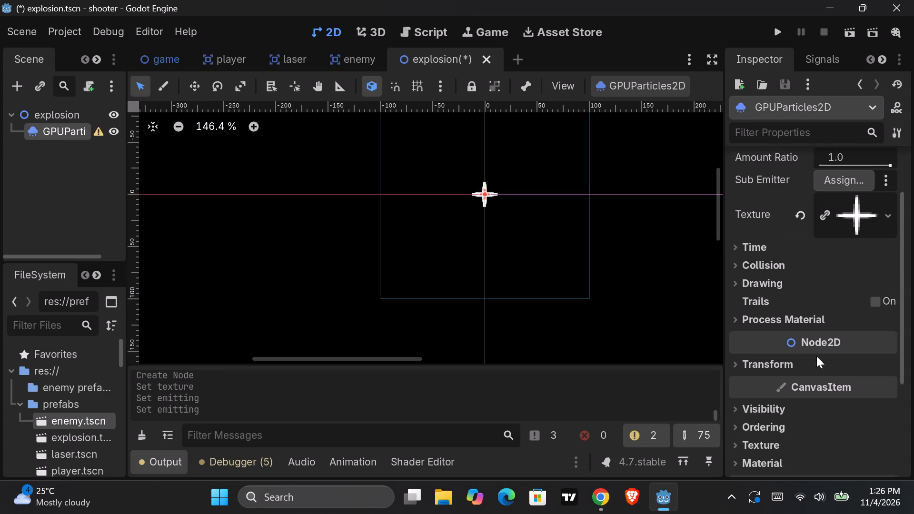
scroll(816, 356, "down", 1)
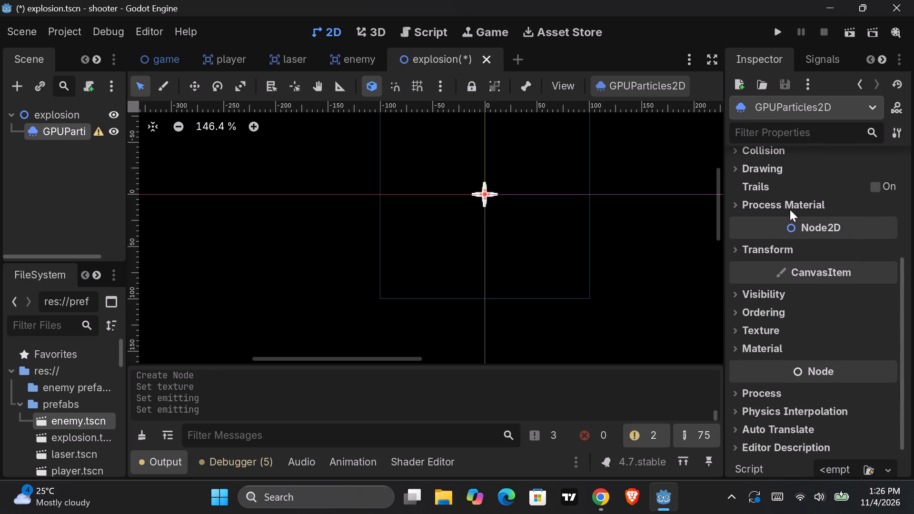
left_click(790, 207)
left_click(840, 223)
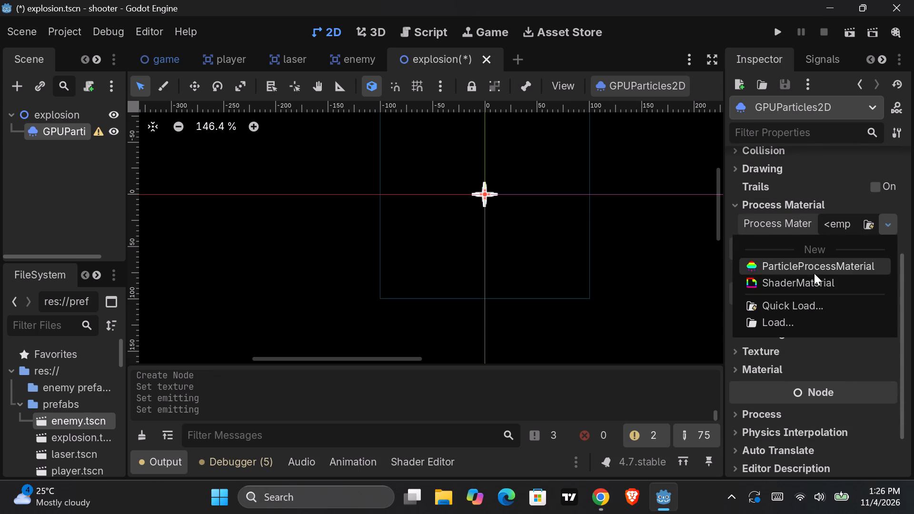
left_click(809, 266)
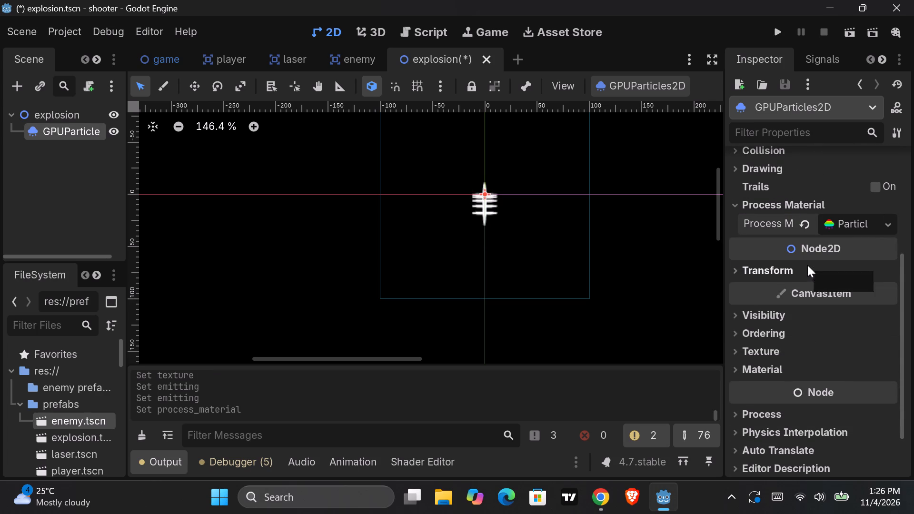
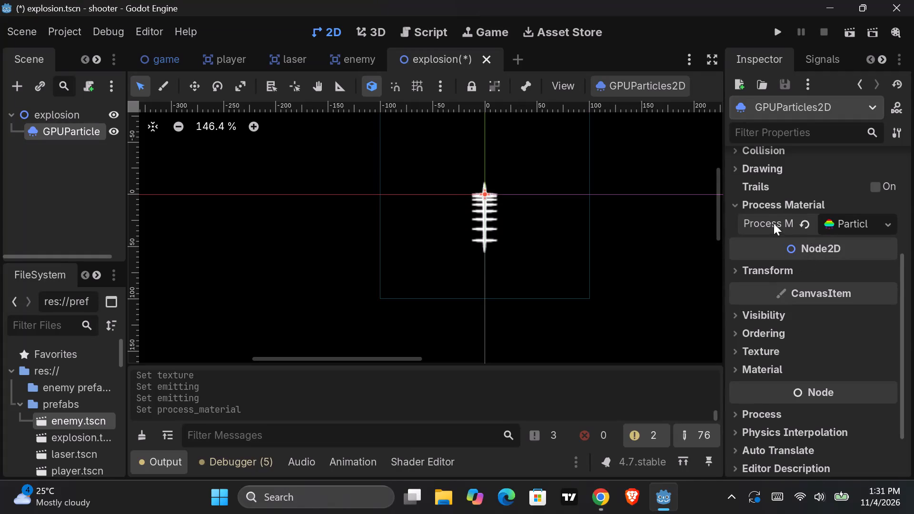
Set the y component of gravity to 0 in the accelerations of the particle node's process material.
left_click(840, 219)
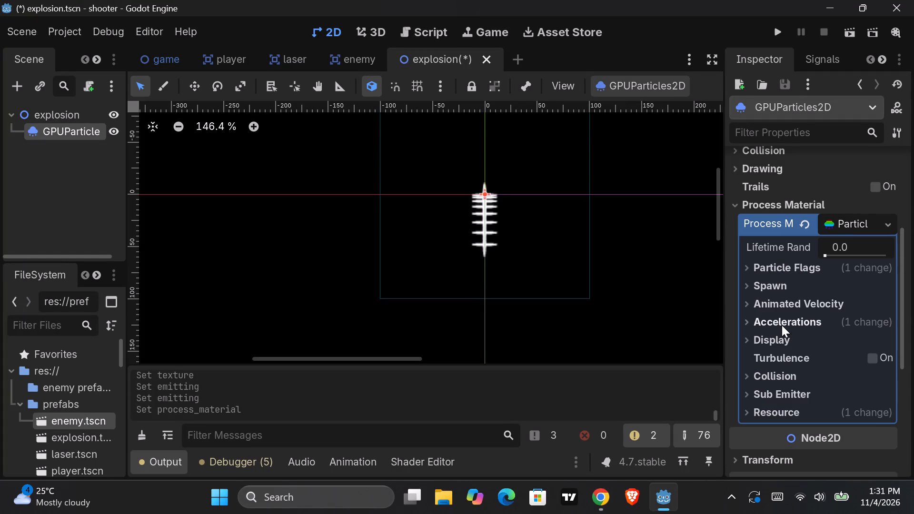
left_click(782, 325)
left_click(780, 335)
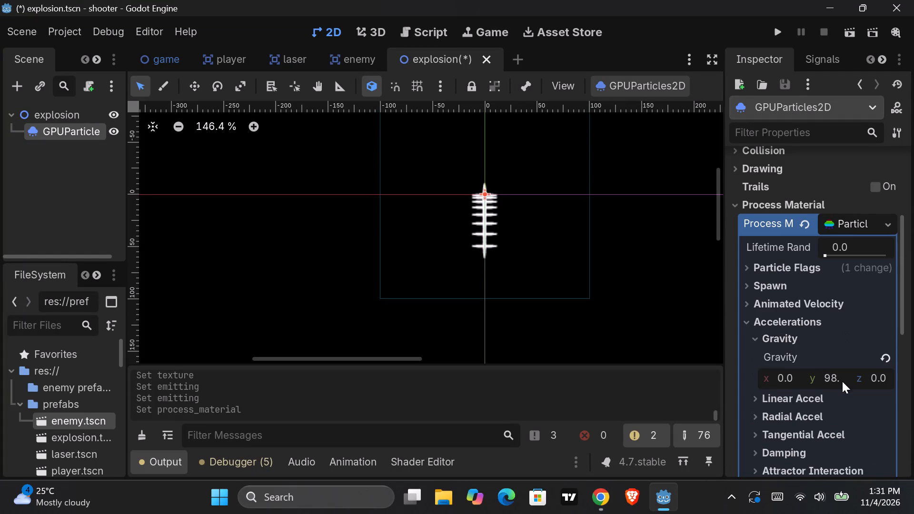
left_click(831, 382)
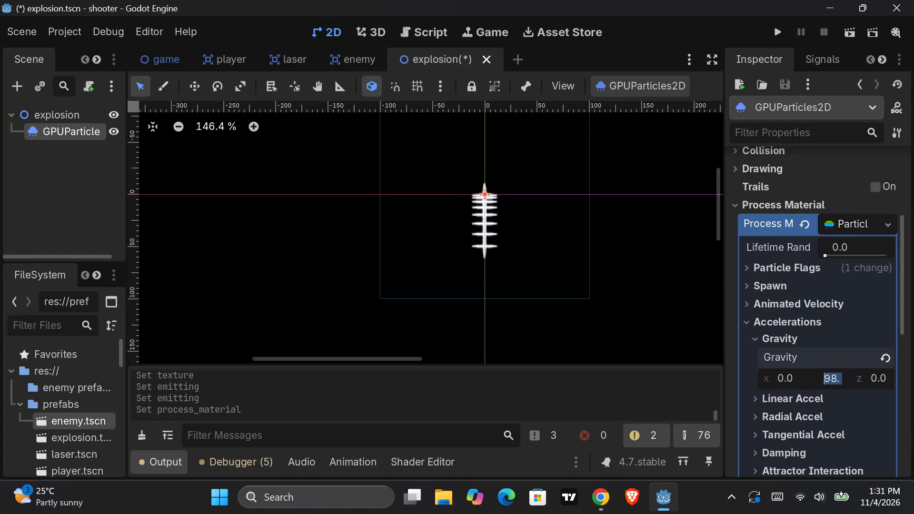
key("0")
key("Return")
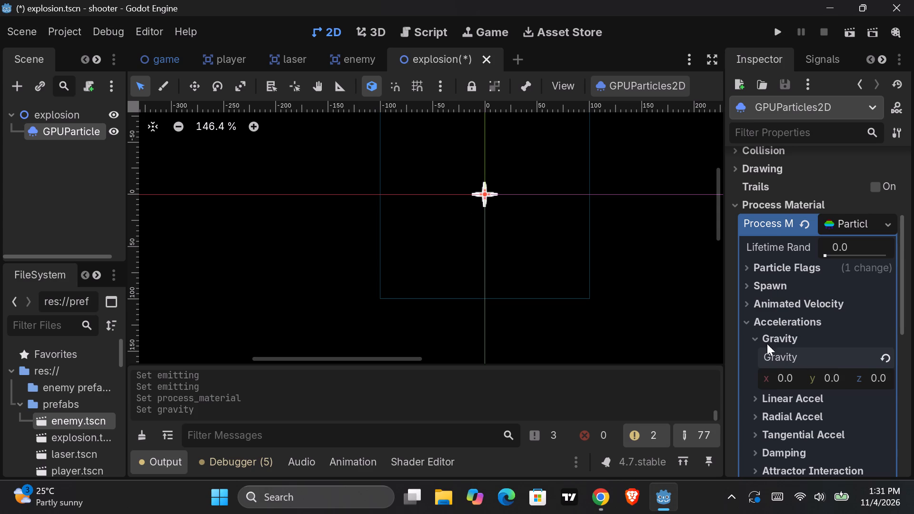
left_click(752, 320)
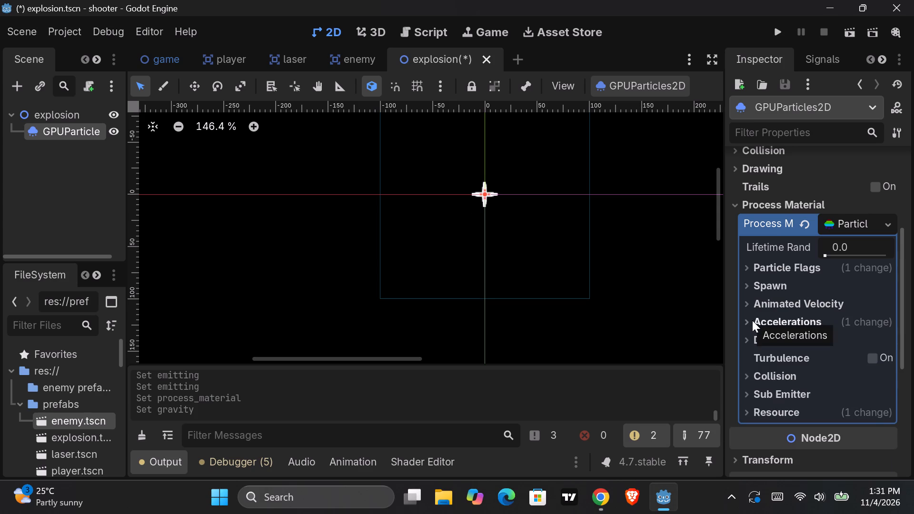
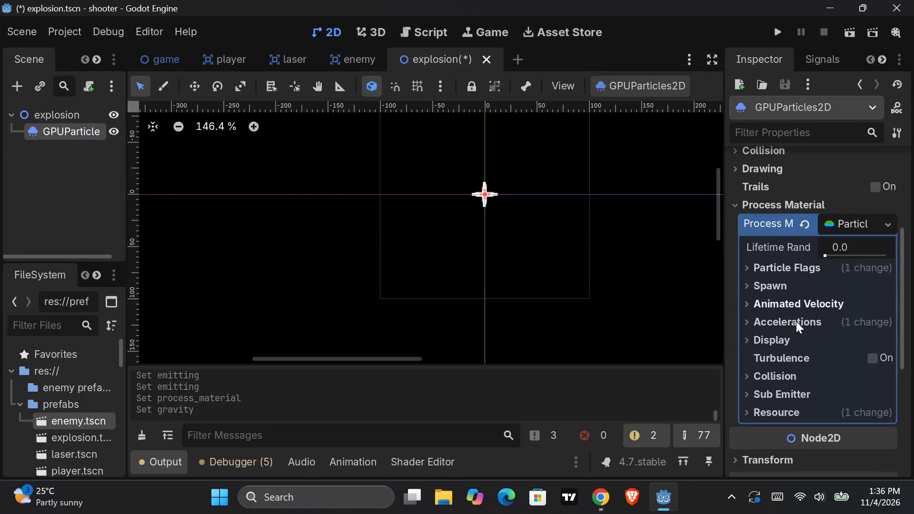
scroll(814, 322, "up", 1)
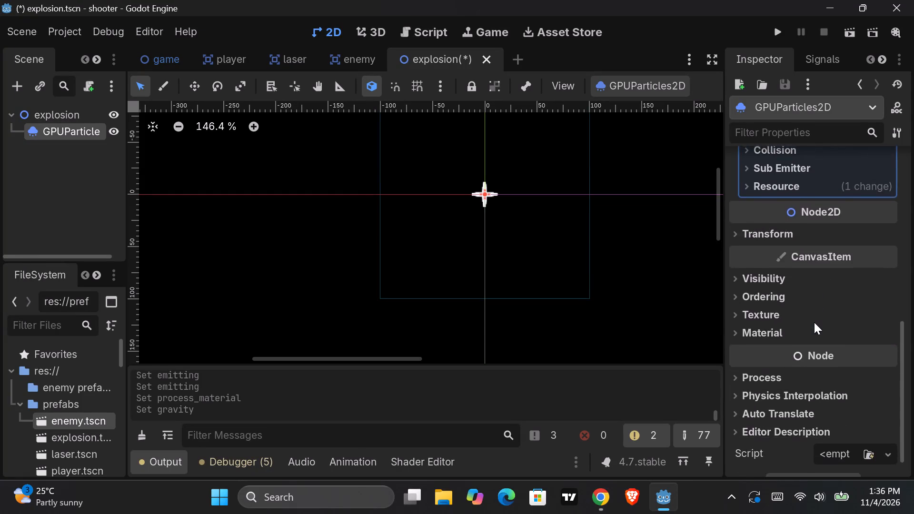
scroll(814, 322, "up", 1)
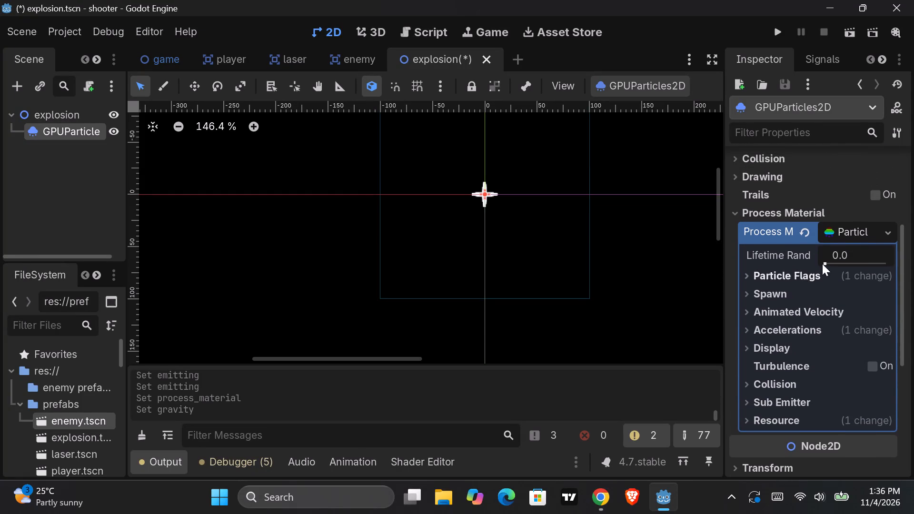
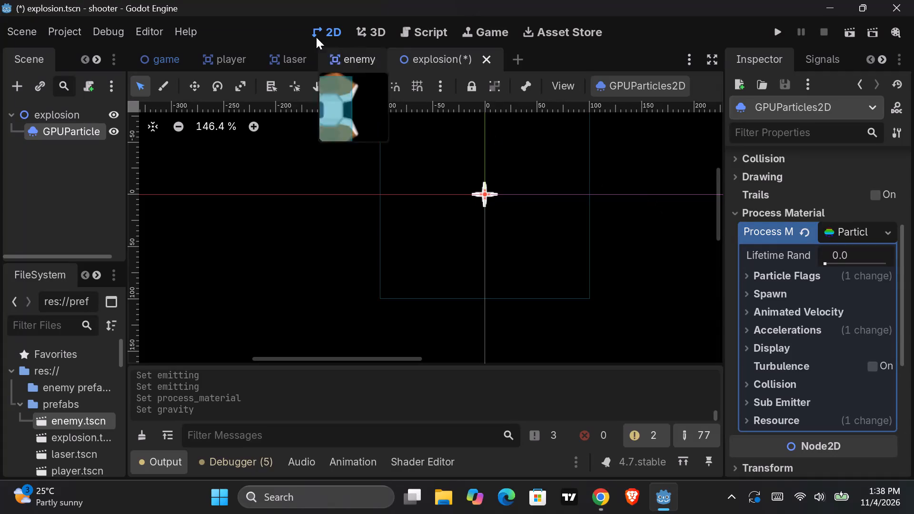
Examine the enemy scene's enemy.gd script, including its movement and area-entered functions, and return to the explosion scene.
left_click(348, 56)
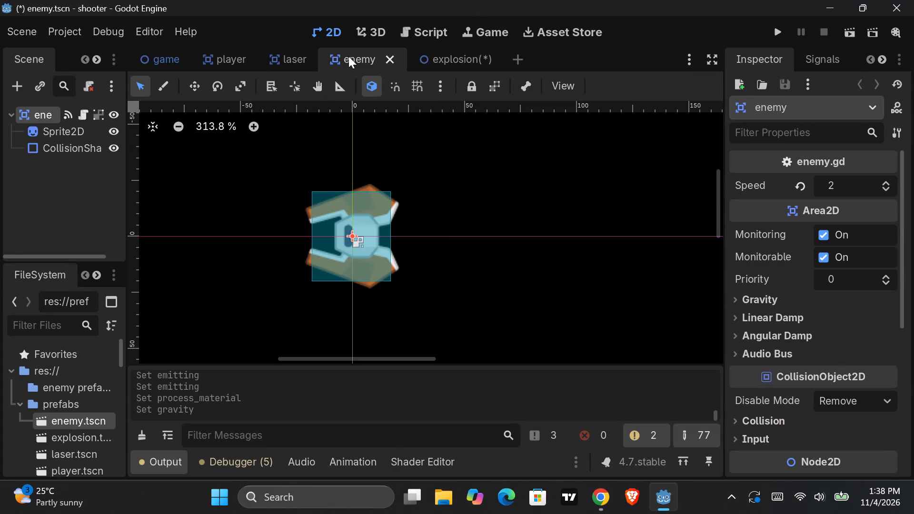
left_click(84, 114)
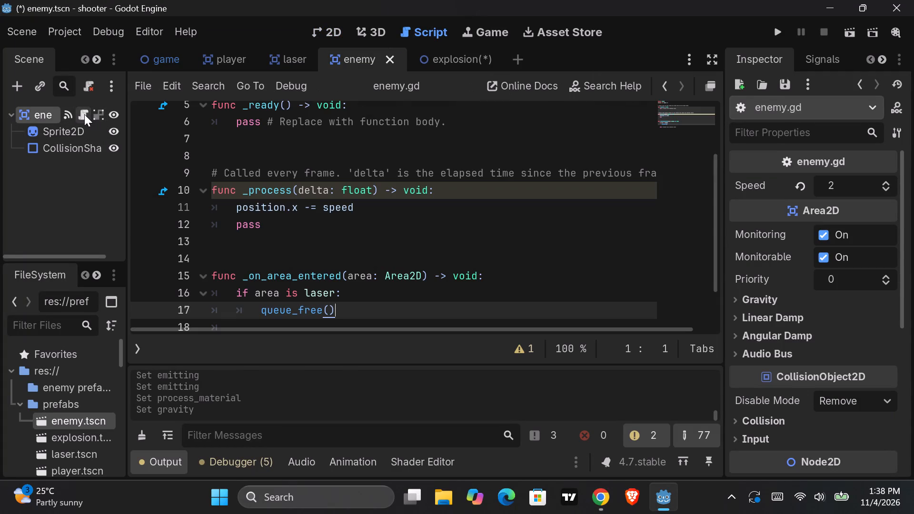
scroll(445, 273, "down", 2)
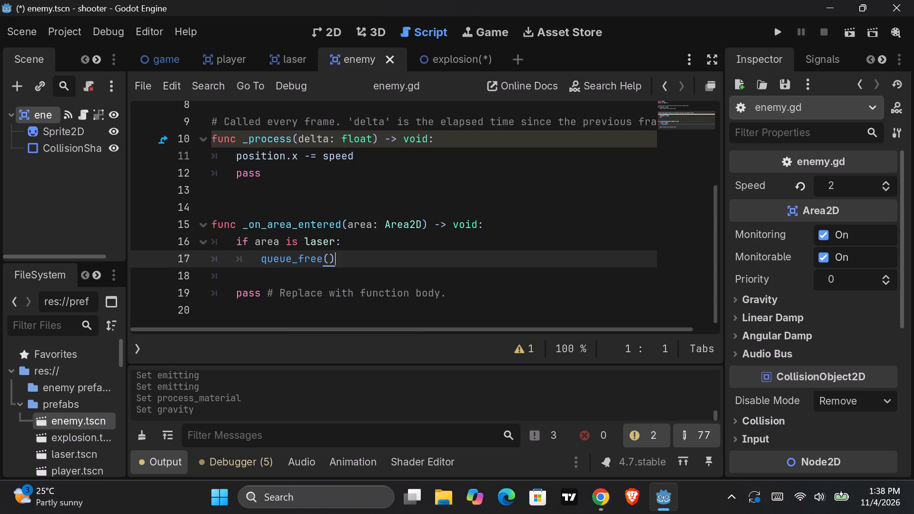
scroll(445, 273, "up", 4)
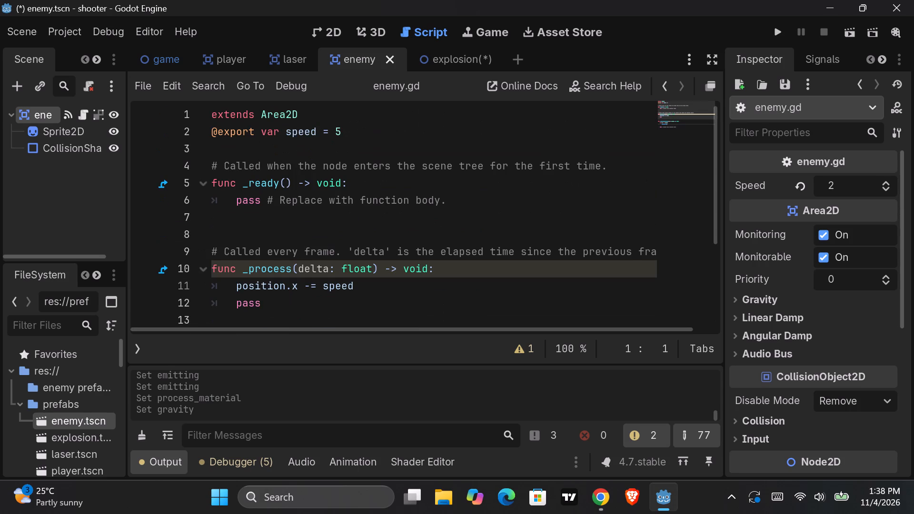
scroll(445, 273, "down", 8)
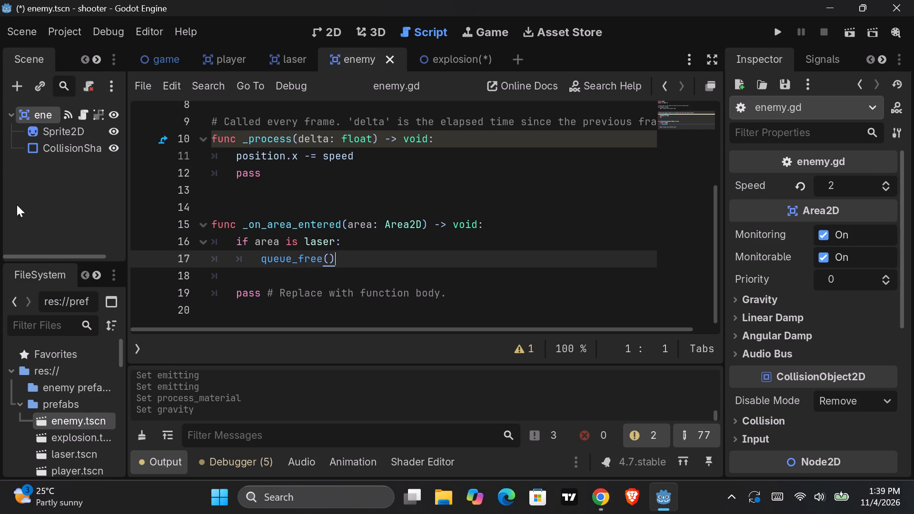
left_click(459, 63)
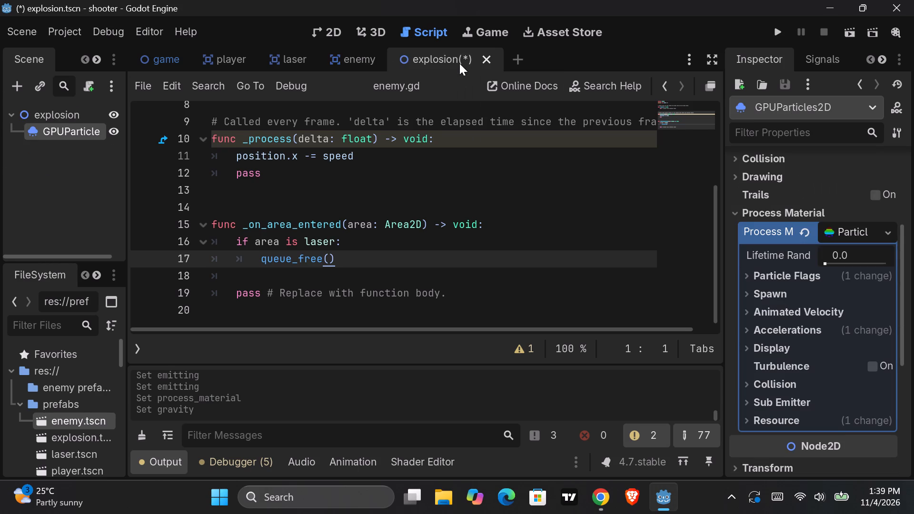
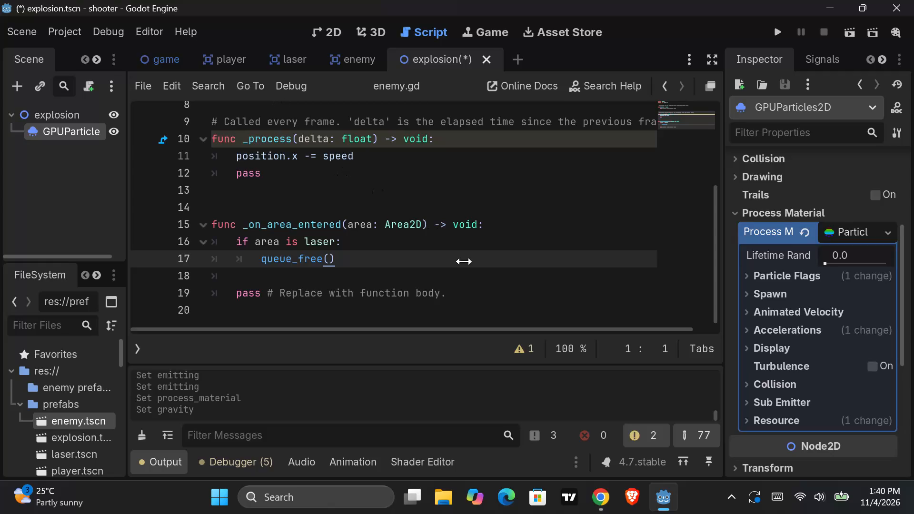
Switch from the enemy.gd script back to the explosion scene's 2D view to see the star particle.
scroll(350, 197, "down", 2)
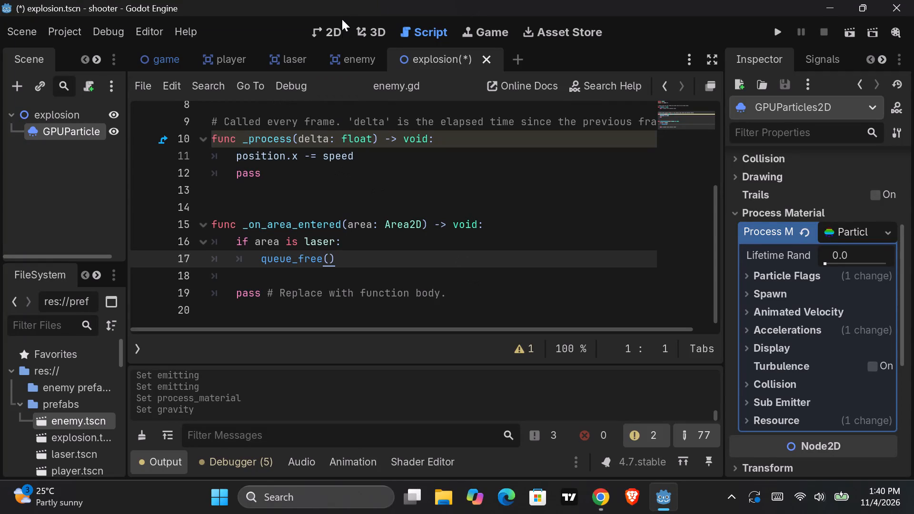
left_click(332, 24)
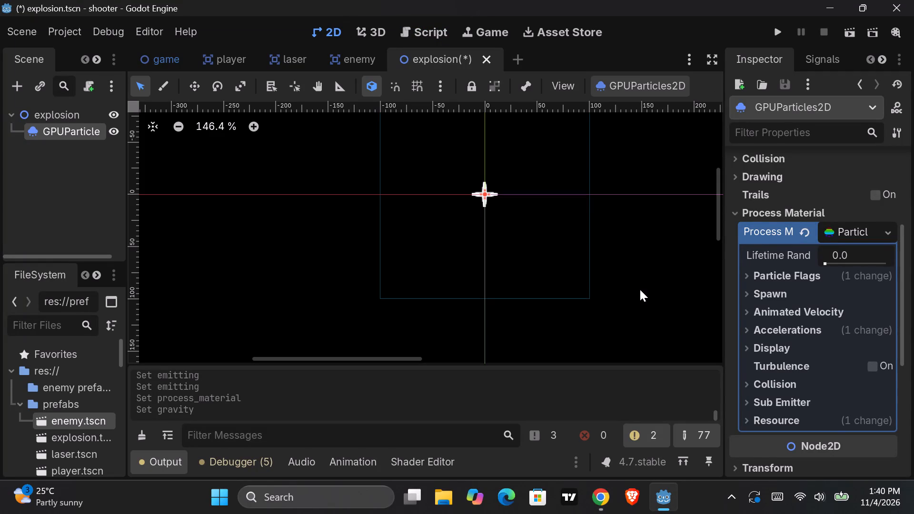
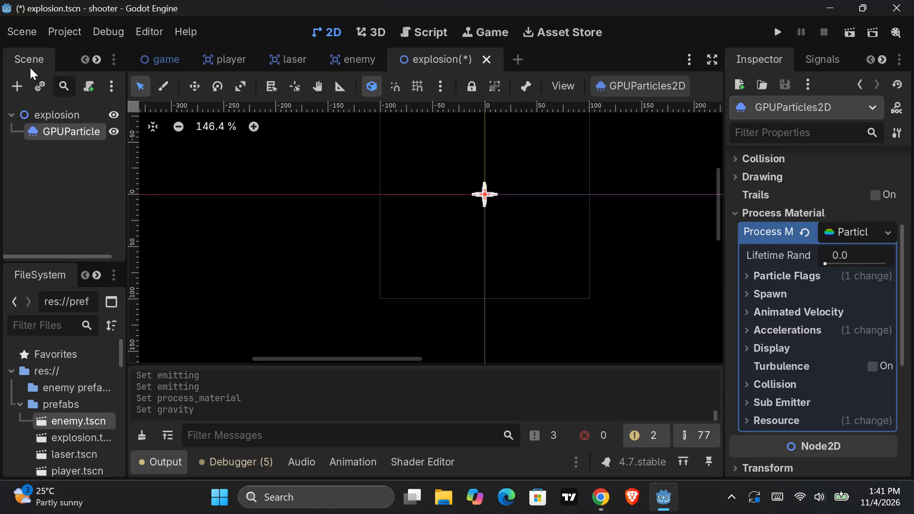
Review the game scene's game.gd script, examining the enemy spawning code and the signal connection of the _on_enemy_timer_timeout function.
left_click(158, 51)
left_click(102, 117)
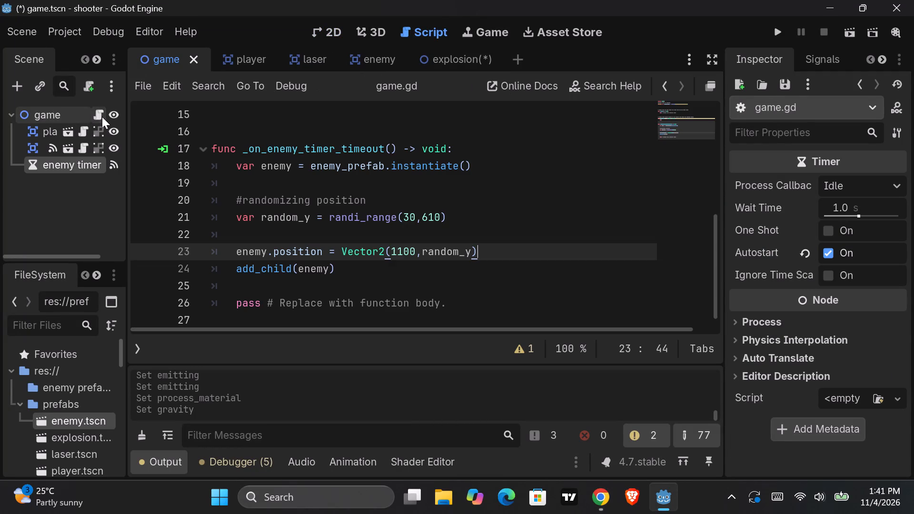
scroll(372, 223, "up", 1)
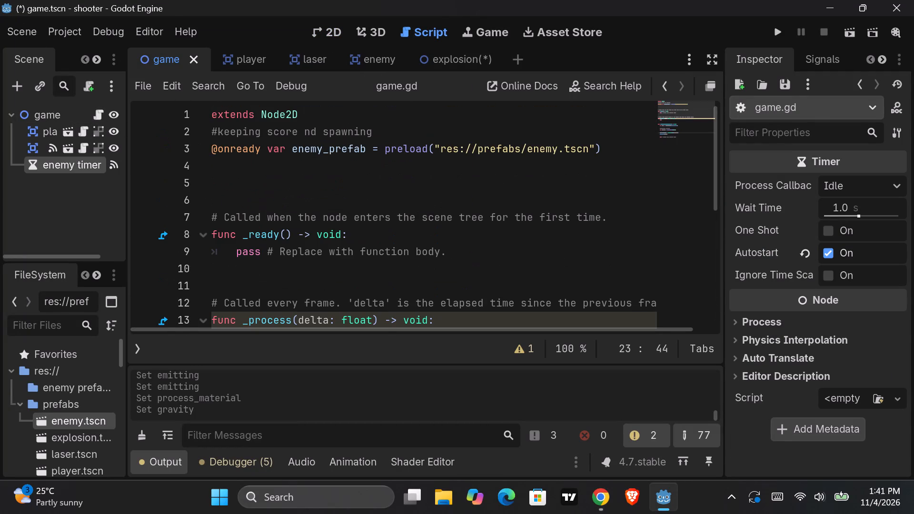
scroll(372, 223, "down", 2)
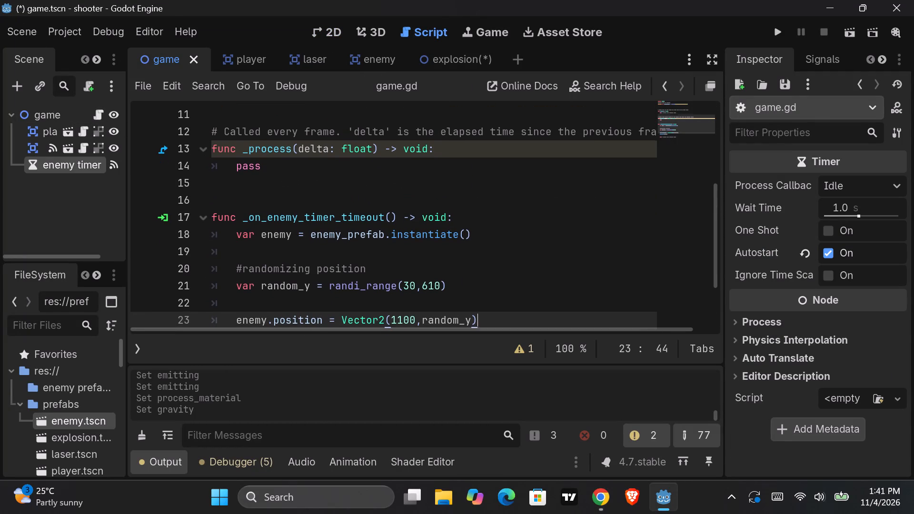
scroll(372, 223, "down", 1)
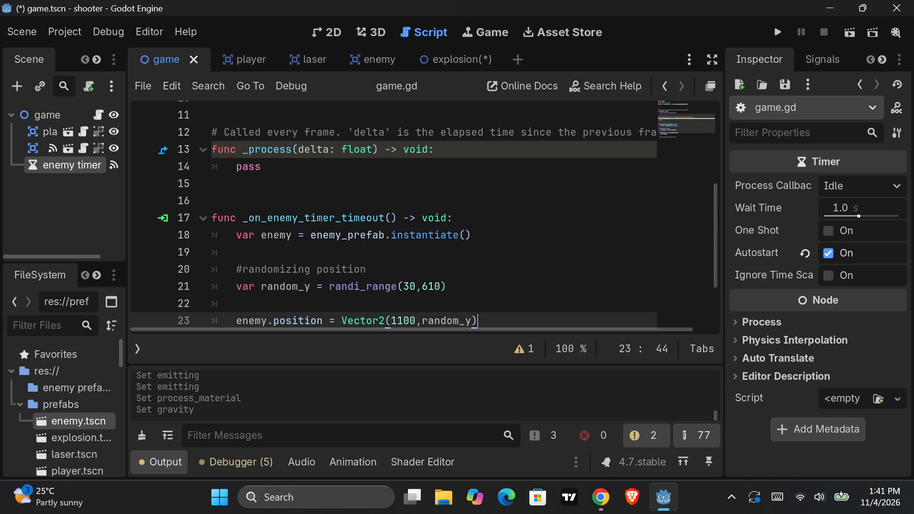
scroll(481, 239, "up", 1)
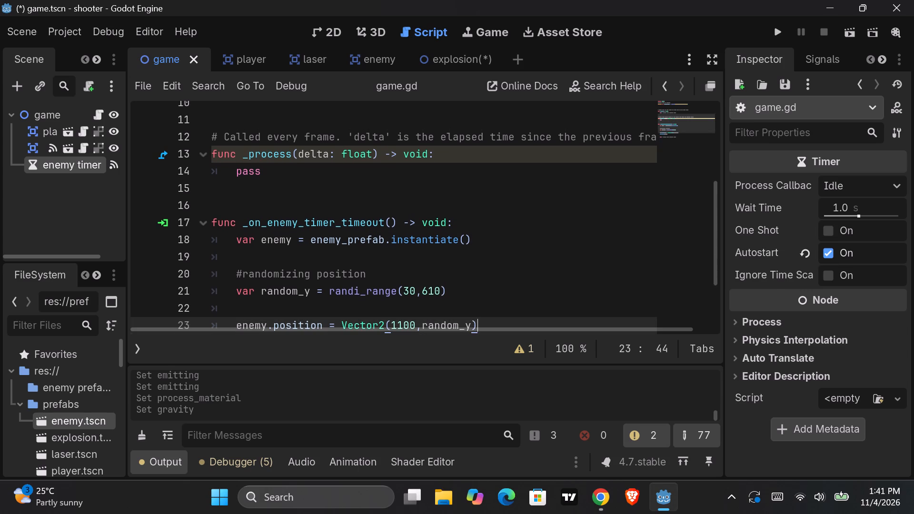
left_click(164, 224)
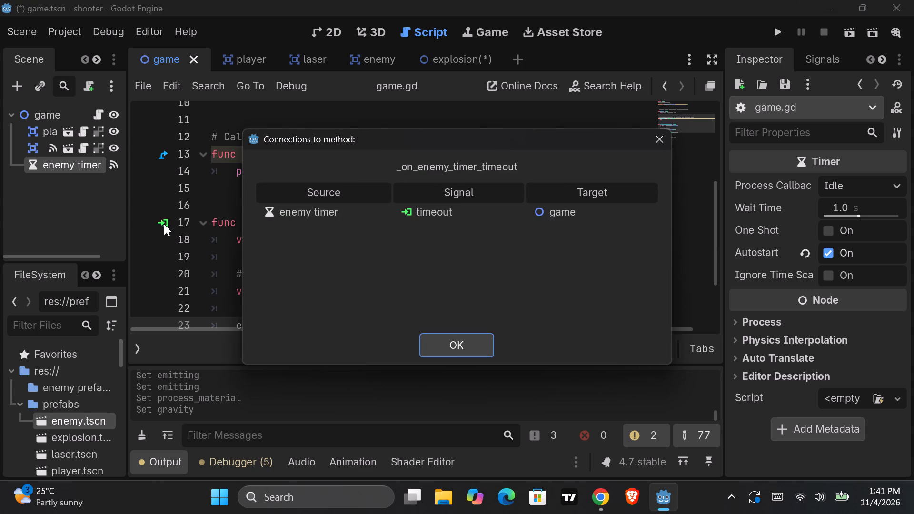
left_click(660, 133)
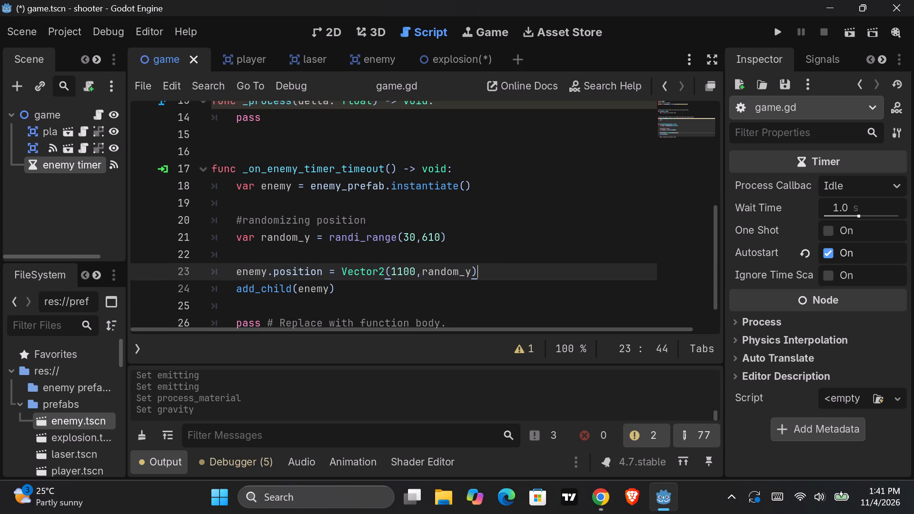
scroll(471, 203, "down", 1)
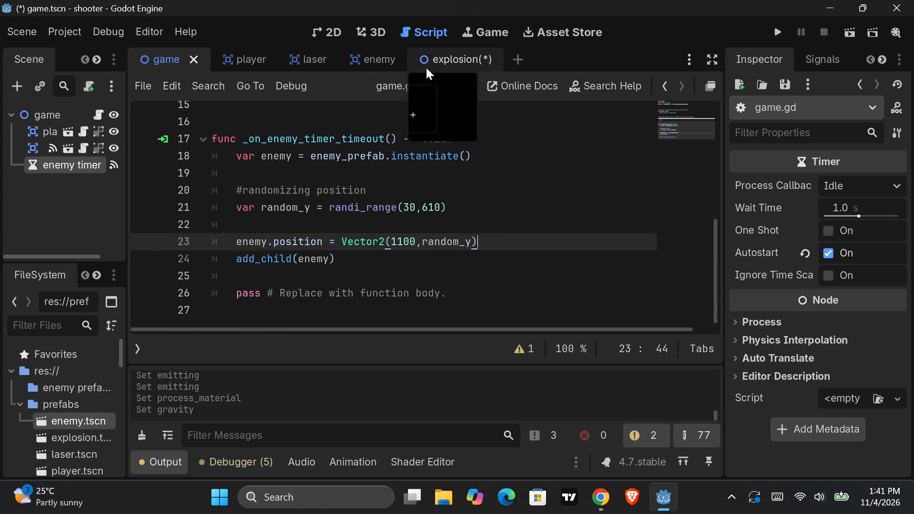
Return to the explosion scene and check the GPUParticles2D node's Time properties.
left_click(454, 64)
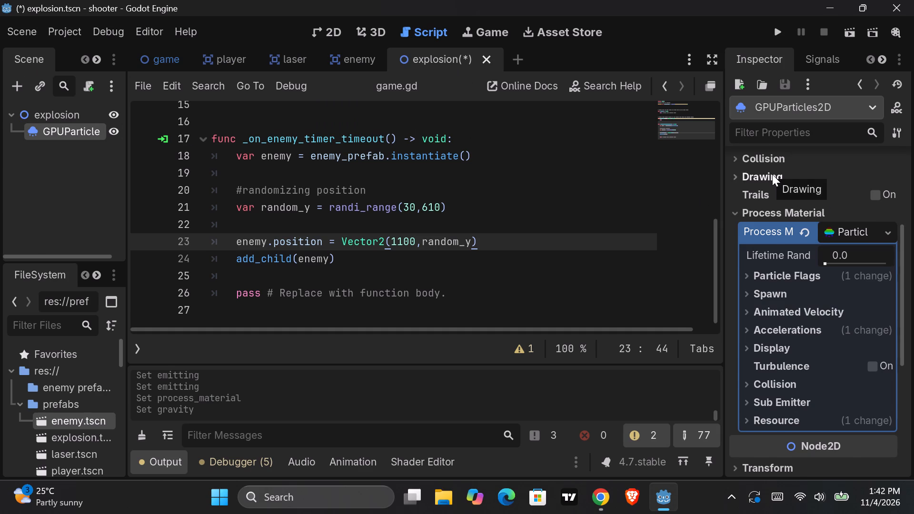
scroll(772, 174, "up", 1)
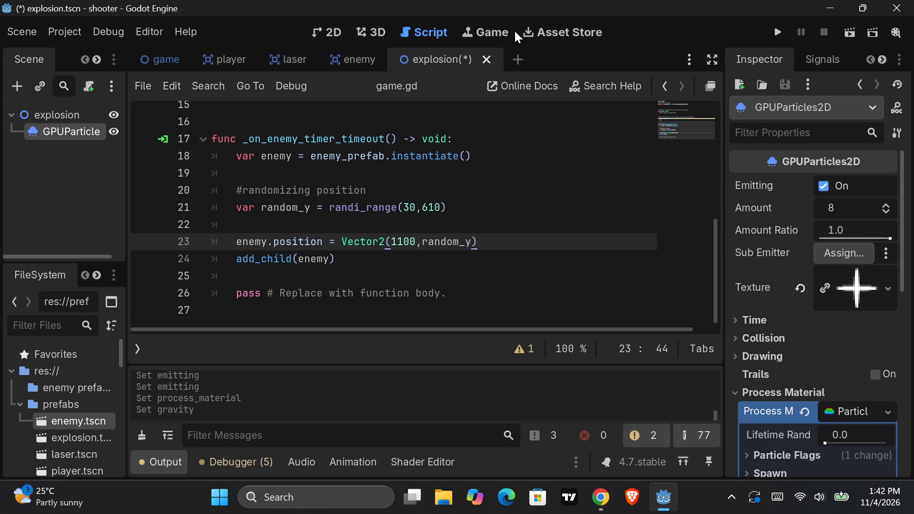
left_click(765, 323)
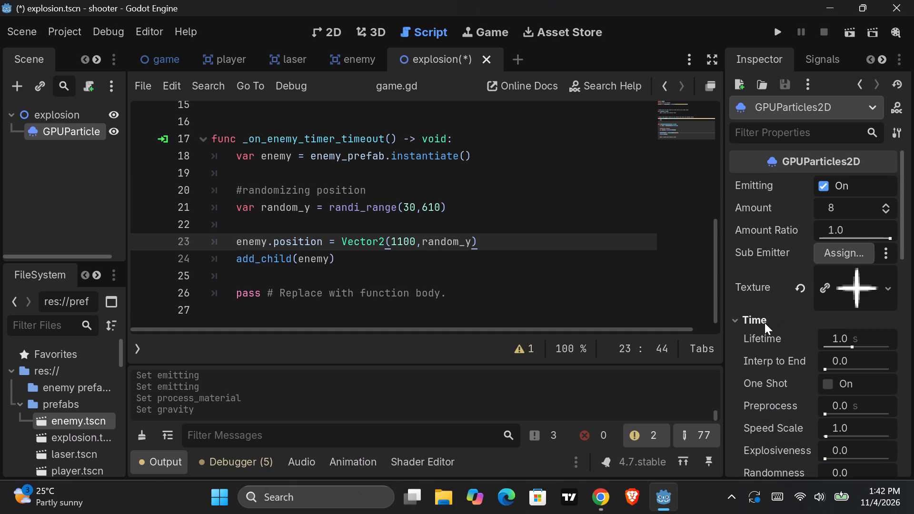
left_click(759, 322)
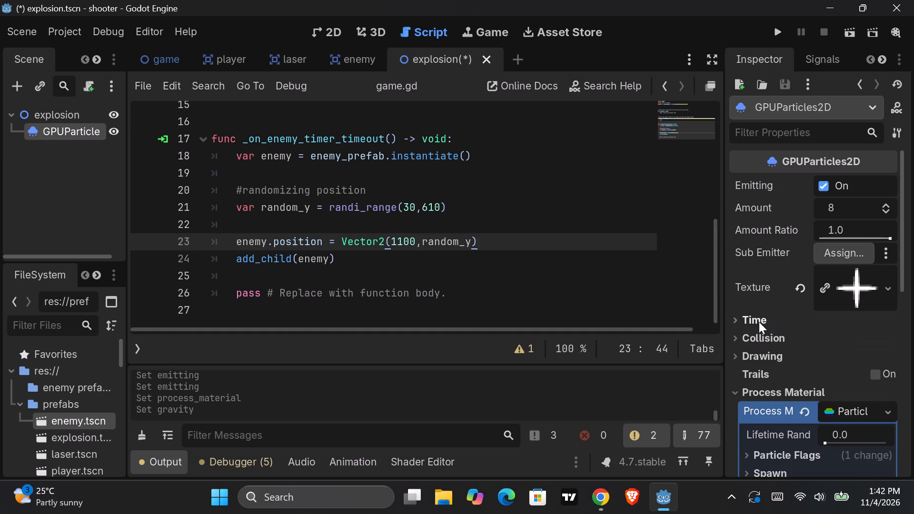
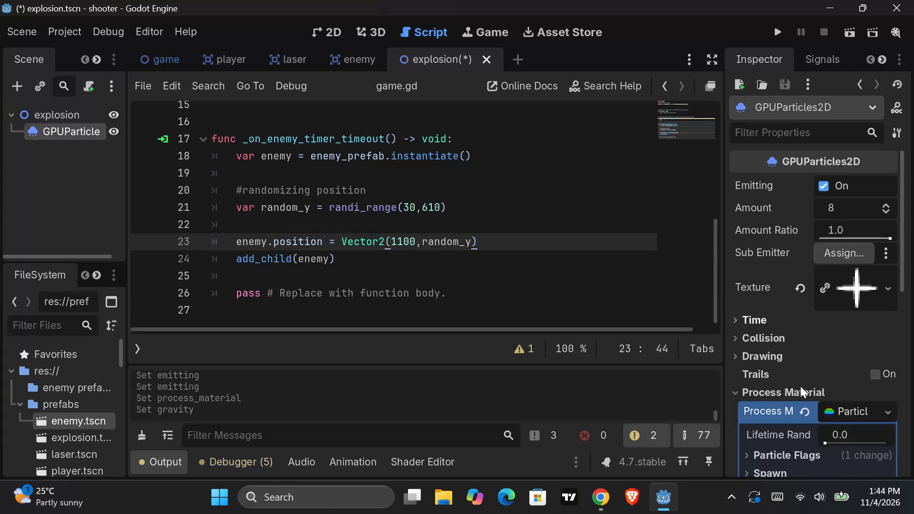
Look through the particle process material's Spawn, Animated Velocity and Accelerations groups for the direction and velocity settings.
scroll(800, 386, "down", 1)
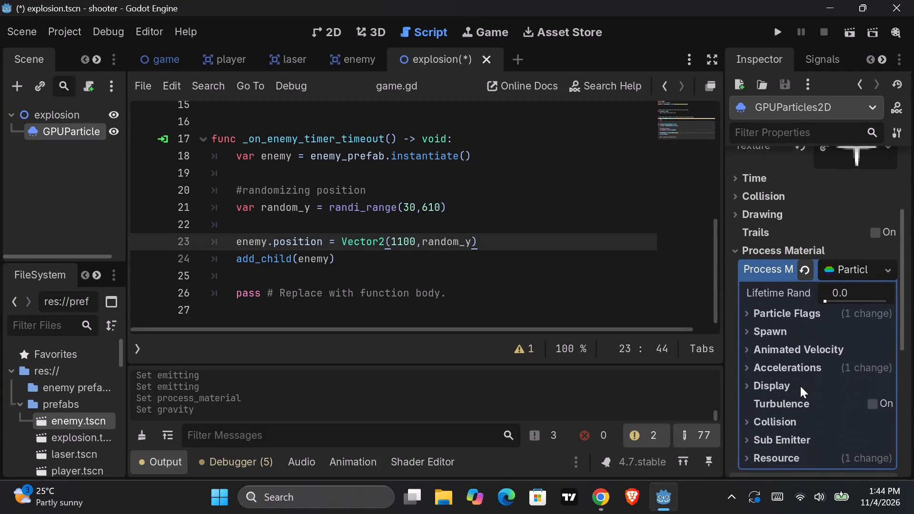
scroll(800, 386, "down", 1)
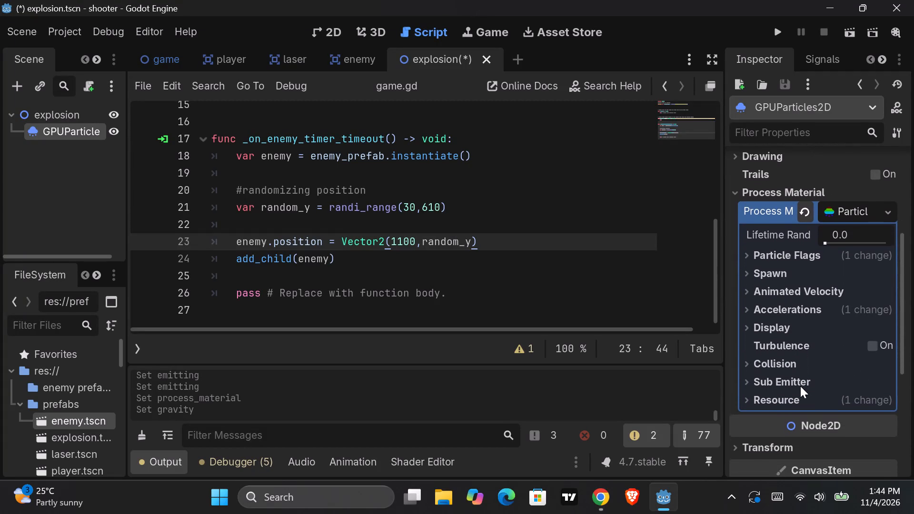
scroll(800, 386, "down", 1)
left_click(767, 263)
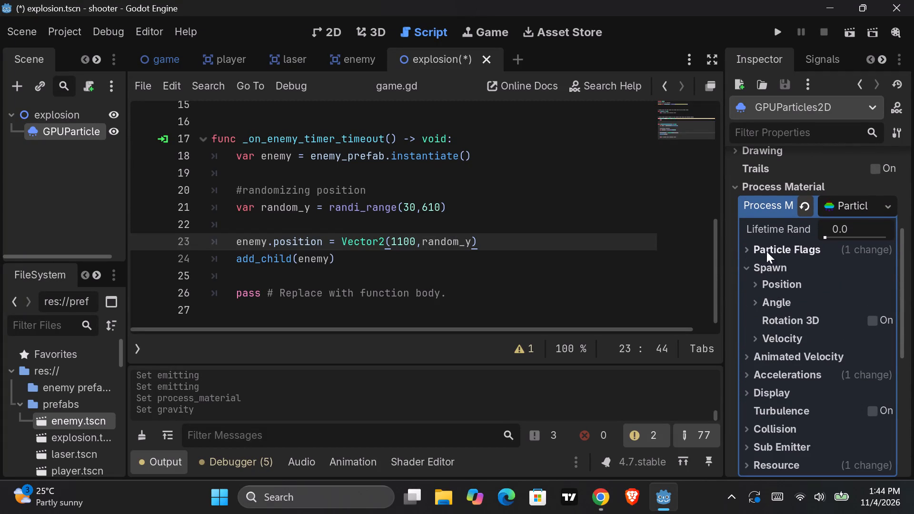
left_click(763, 356)
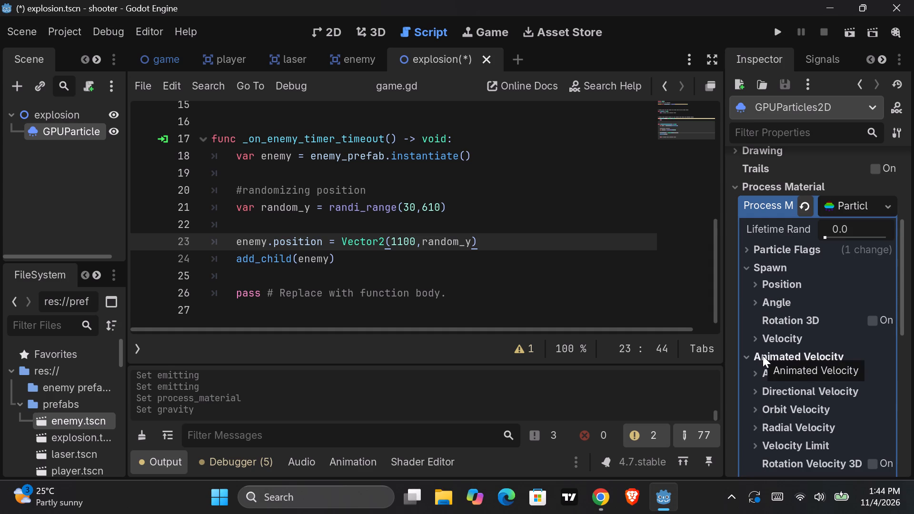
scroll(763, 356, "down", 1)
left_click(779, 310)
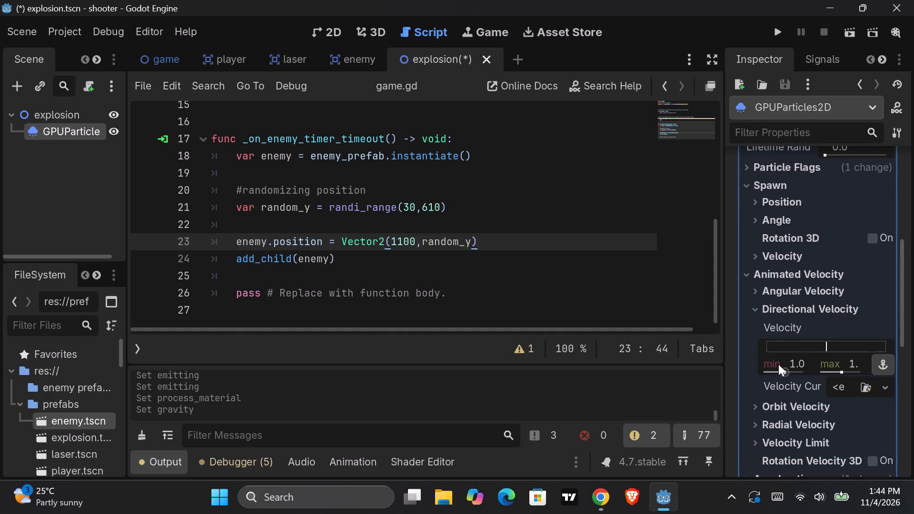
left_click(787, 311)
scroll(787, 311, "down", 1)
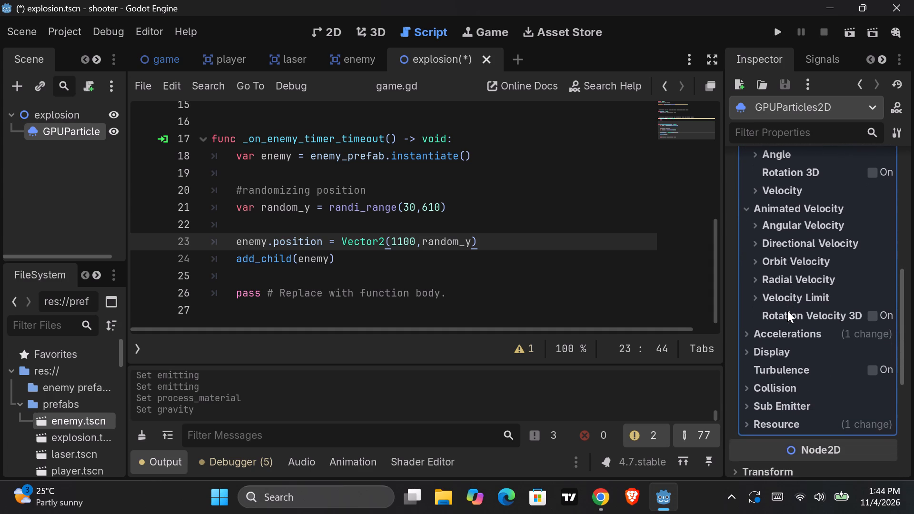
scroll(787, 311, "down", 1)
left_click(778, 331)
left_click(778, 331)
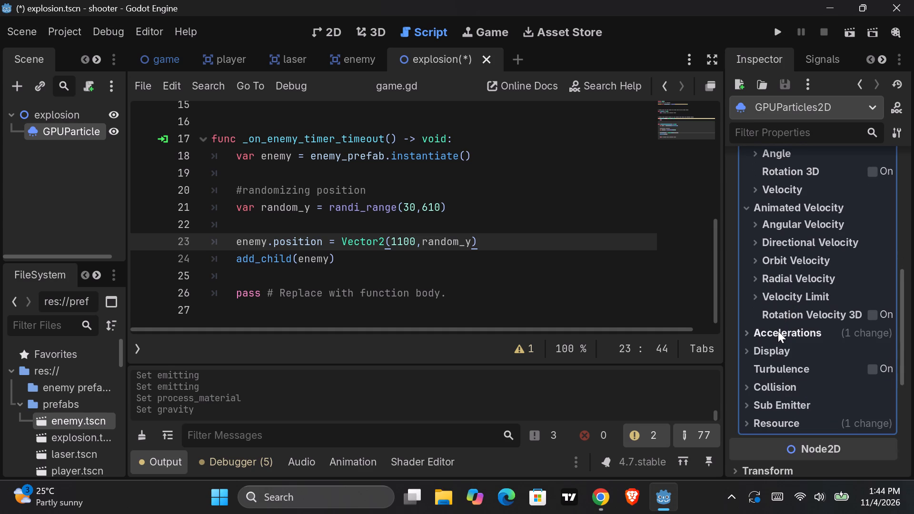
scroll(770, 377, "up", 1)
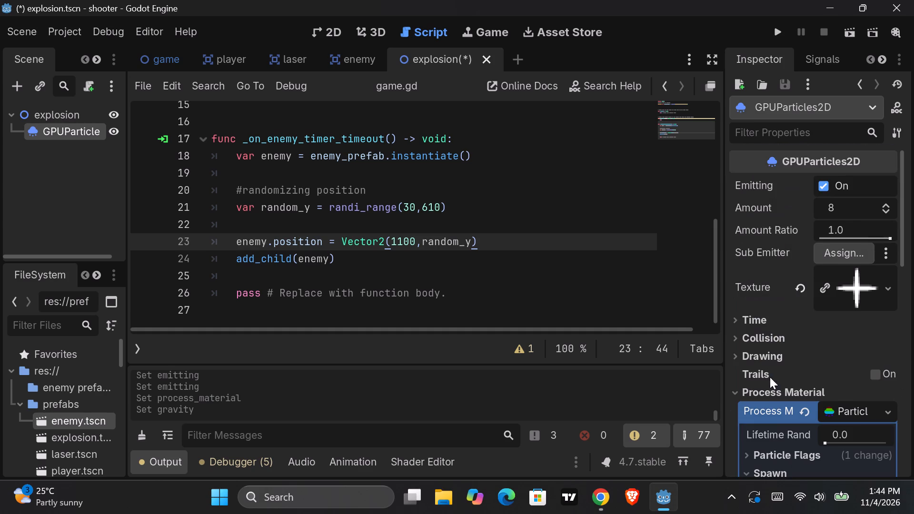
Filter the GPUParticles2D properties by "direction", examine the matching velocity settings, and clear the filter.
left_click(780, 132)
type("dire")
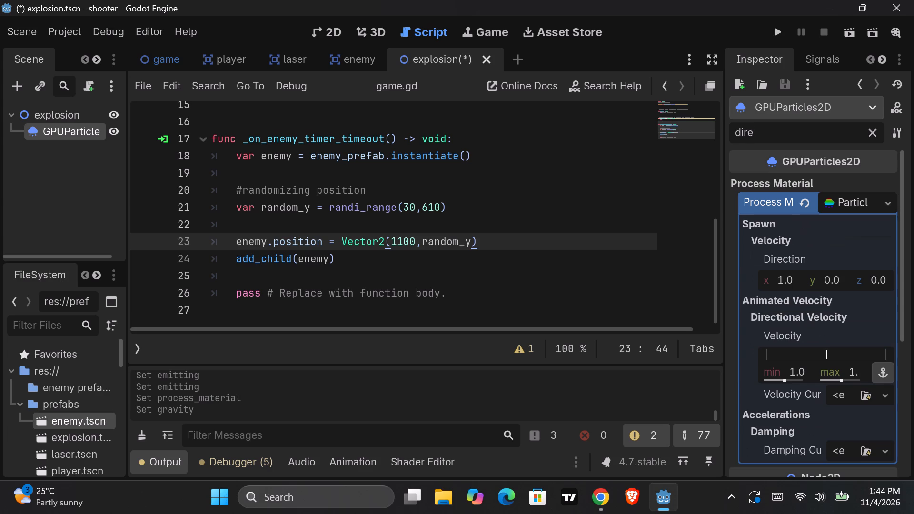
key("c")
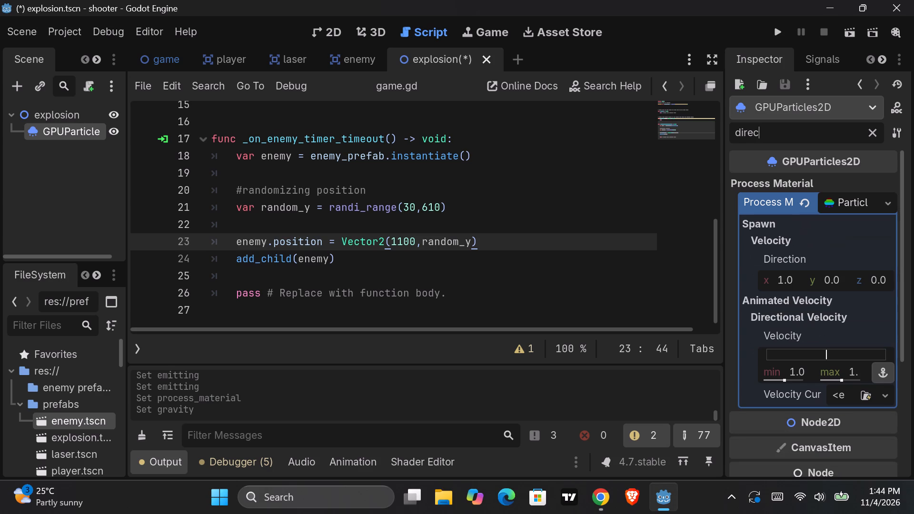
type("tion")
scroll(828, 291, "down", 3)
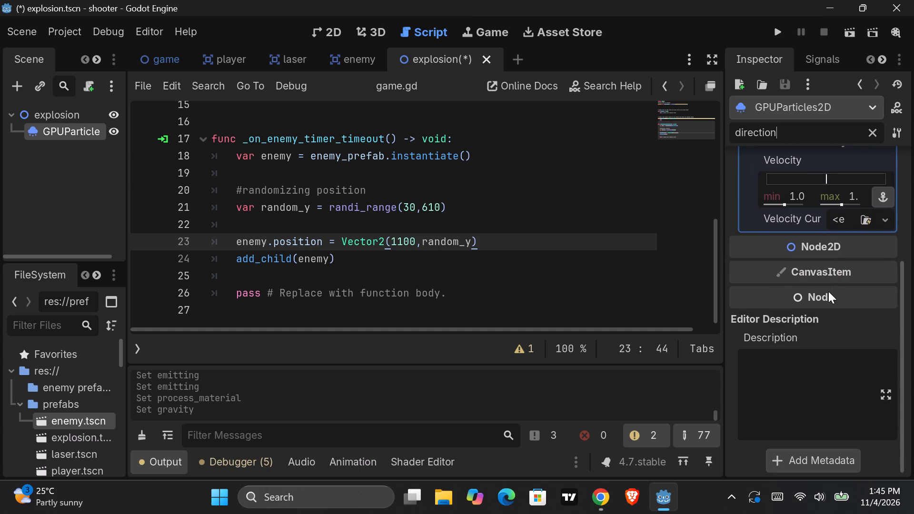
scroll(828, 291, "down", 1)
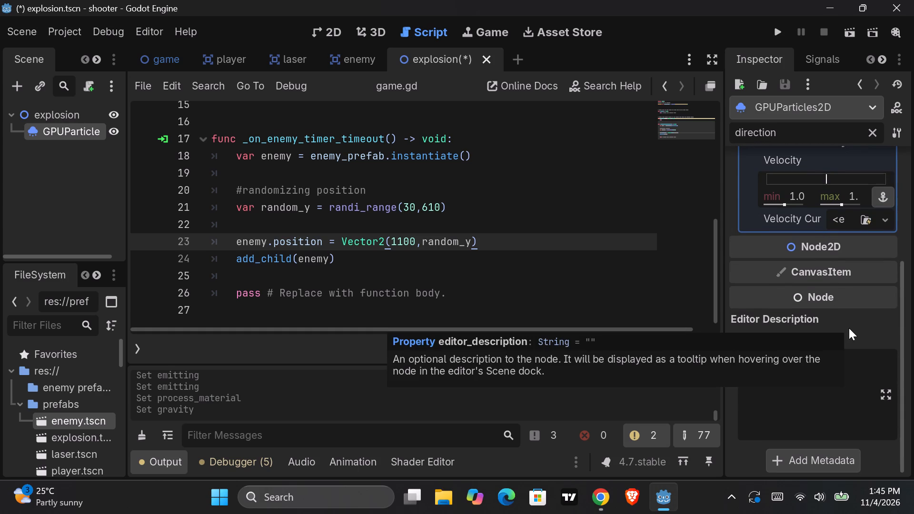
scroll(873, 323, "up", 3)
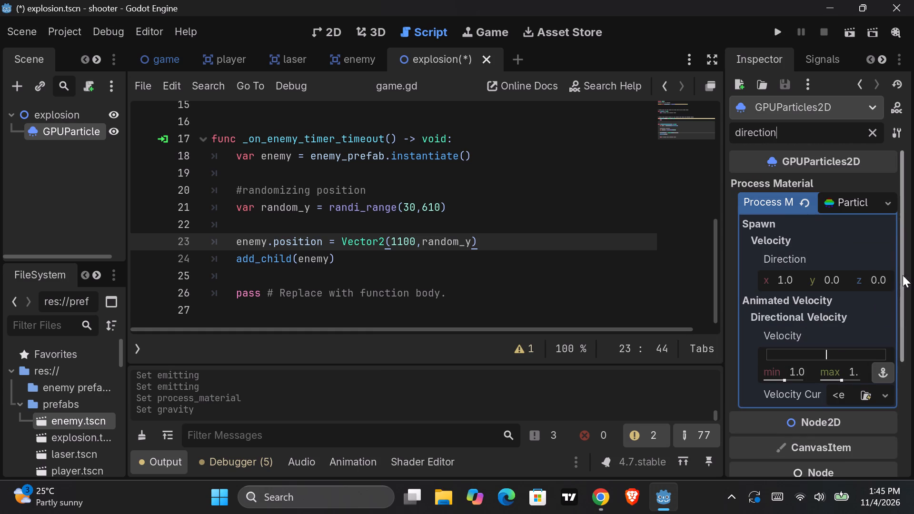
scroll(813, 256, "up", 1)
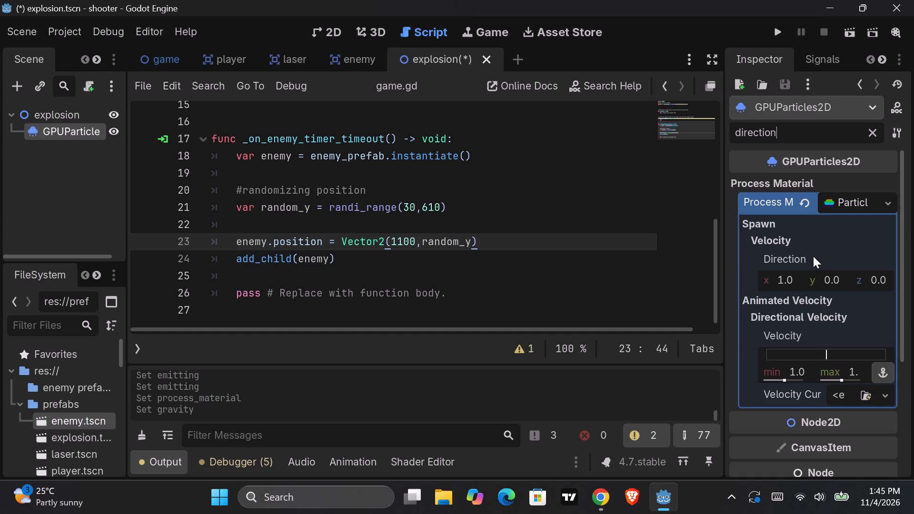
scroll(813, 256, "up", 1)
left_click(874, 133)
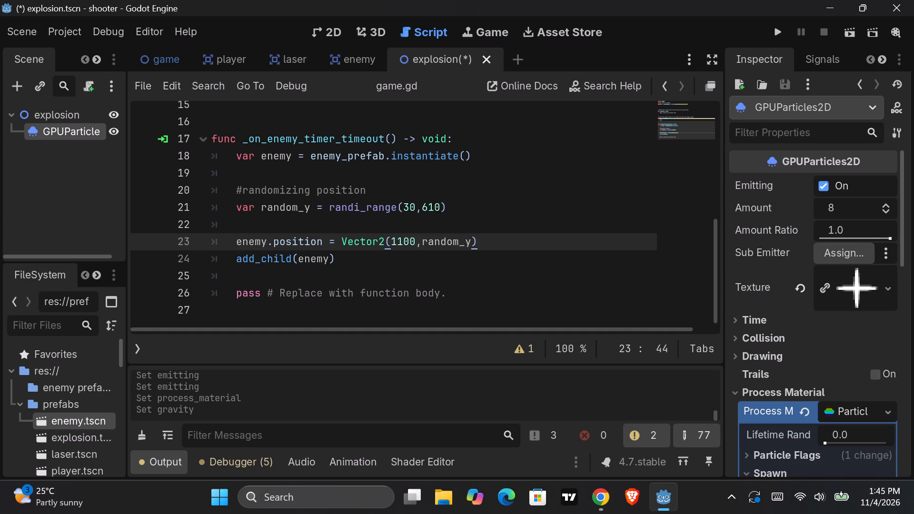
Find the process material's Spread property, set it to 180, and preview the particles in the 2D view.
left_click(790, 134)
key("s")
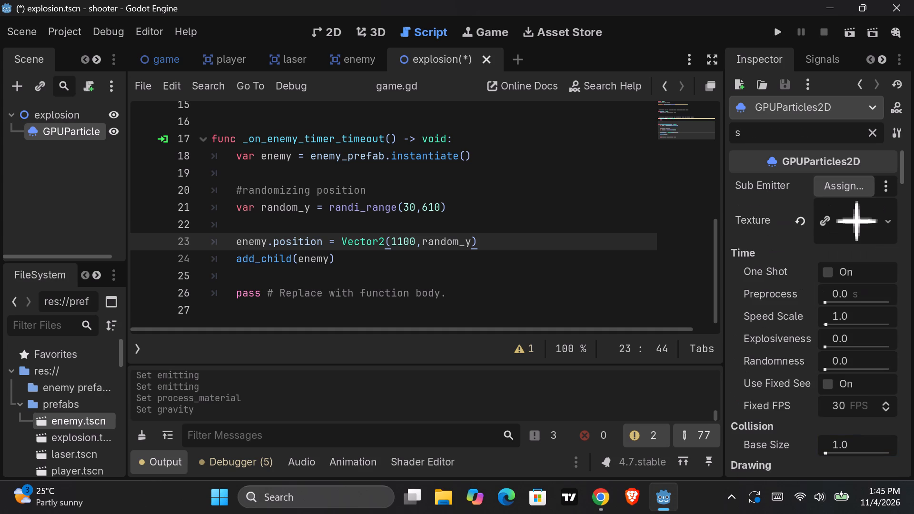
type("pred")
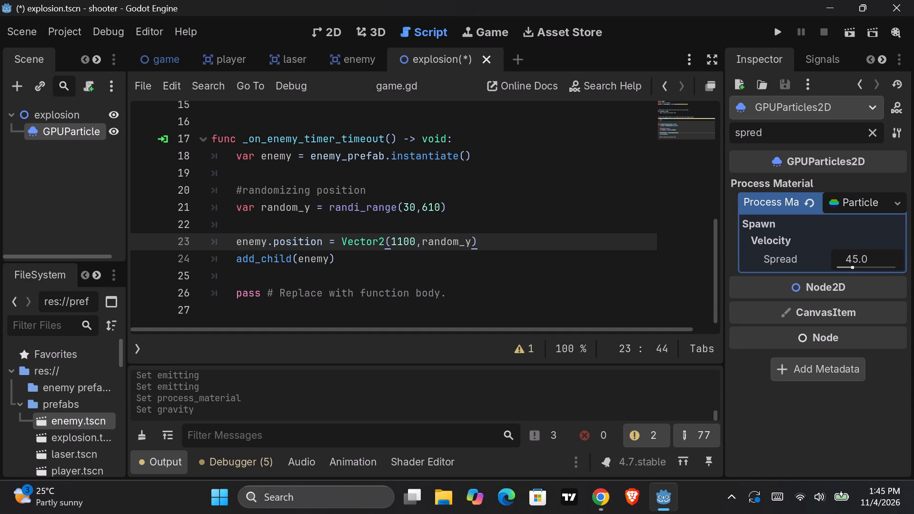
left_click_drag(852, 269, 911, 273)
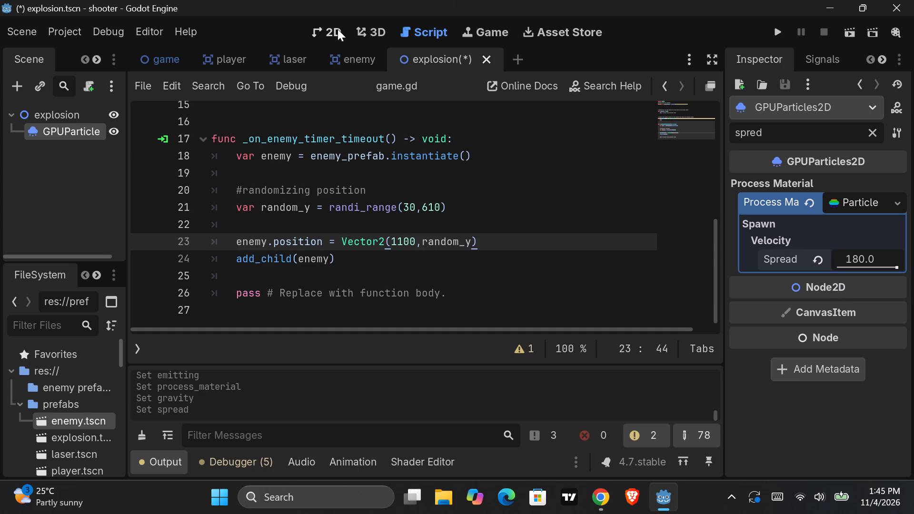
left_click(338, 29)
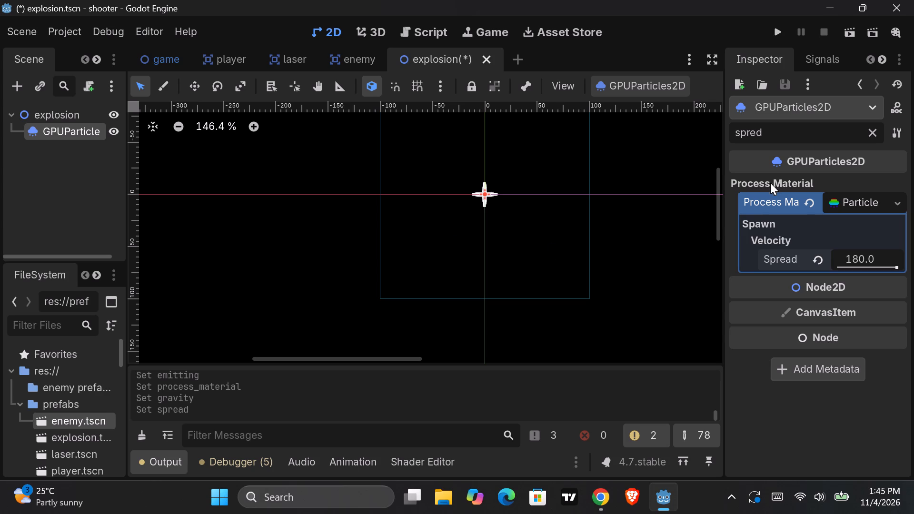
left_click(870, 134)
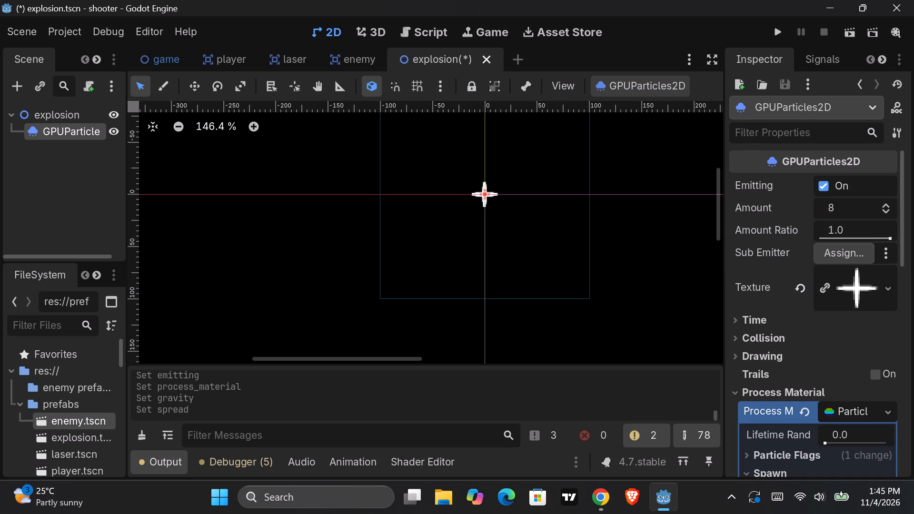
Under the process material's Spawn Velocity settings, set the minimum Initial Velocity to 10, widening the property area for readability.
scroll(799, 390, "down", 2)
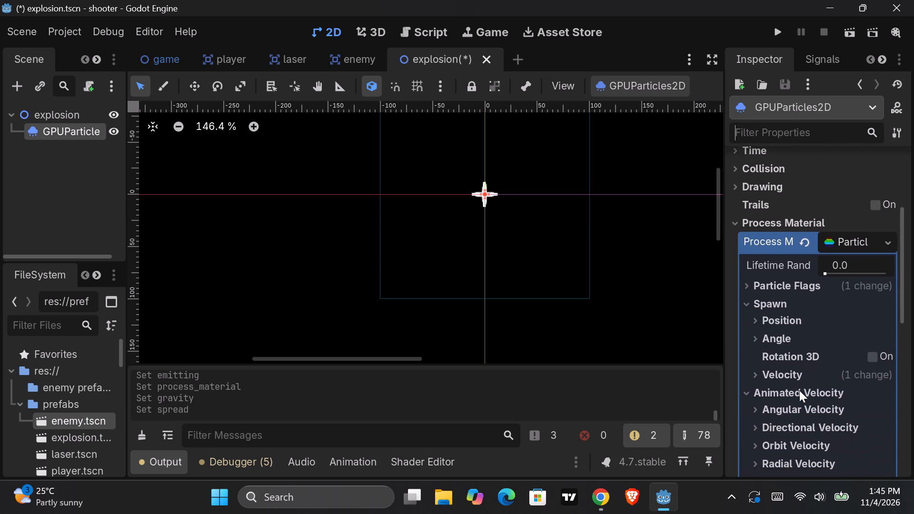
left_click(780, 375)
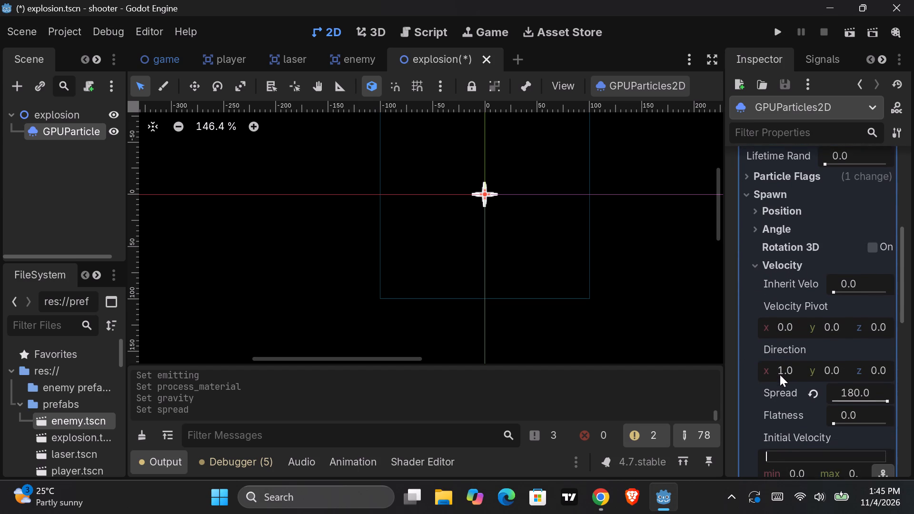
left_click(775, 271)
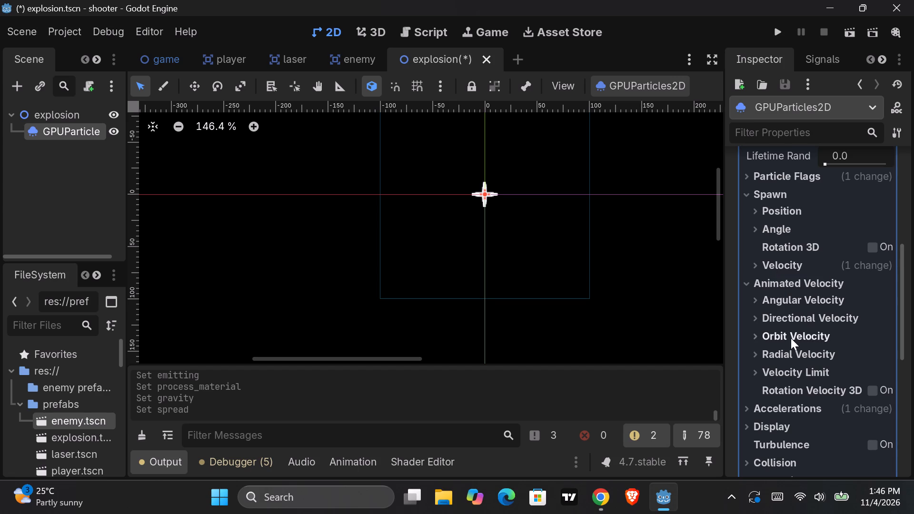
left_click(778, 267)
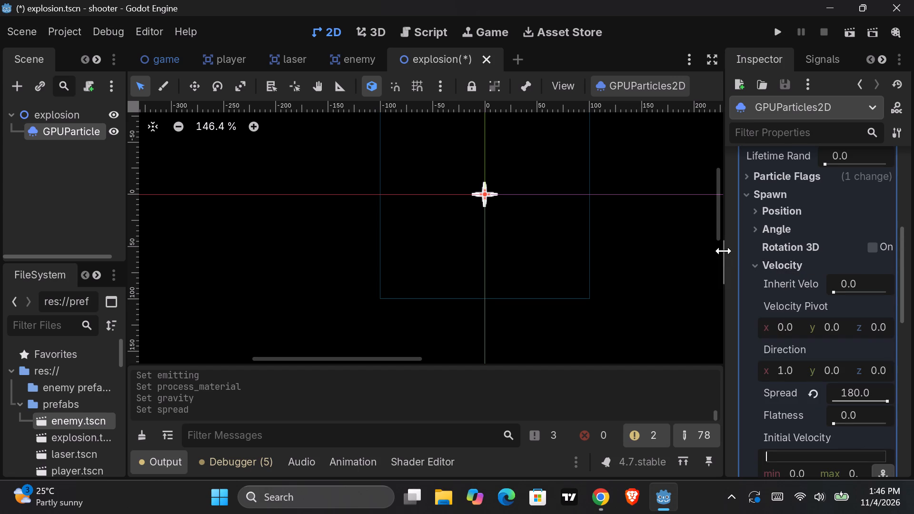
left_click_drag(724, 251, 646, 255)
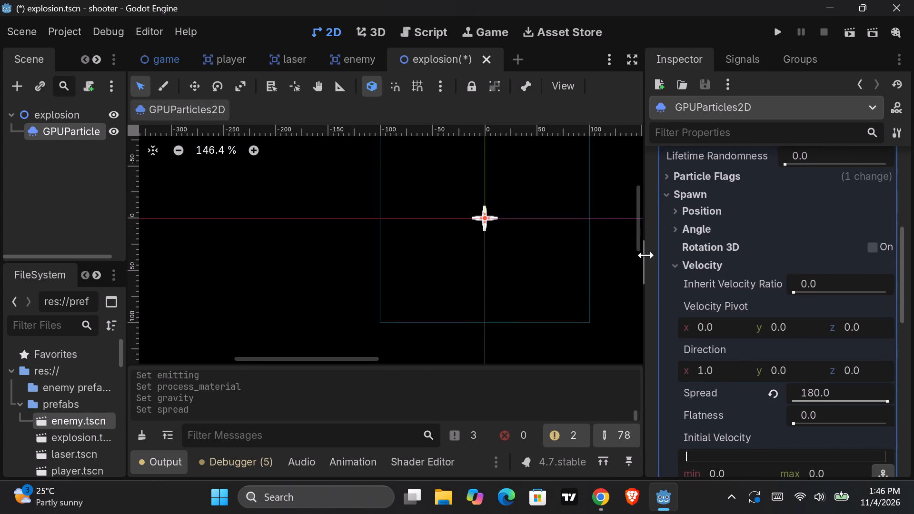
left_click_drag(646, 255, 651, 255)
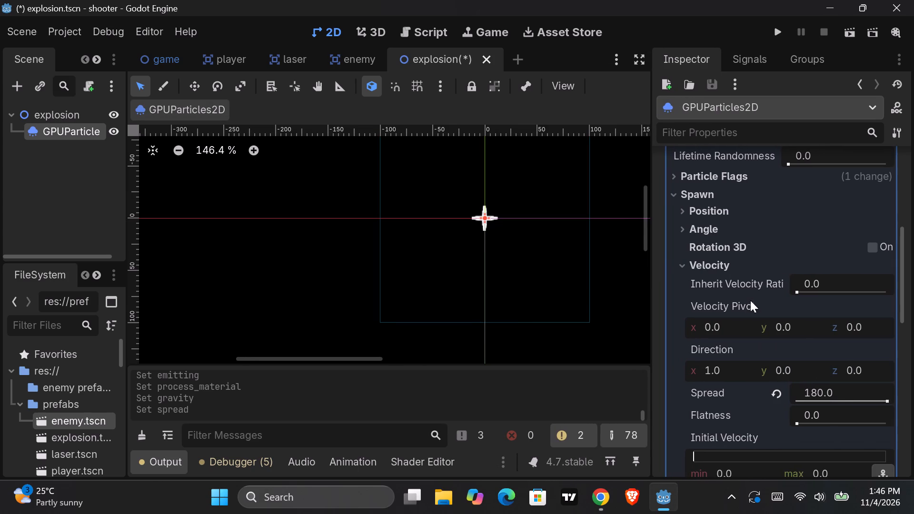
scroll(750, 300, "down", 2)
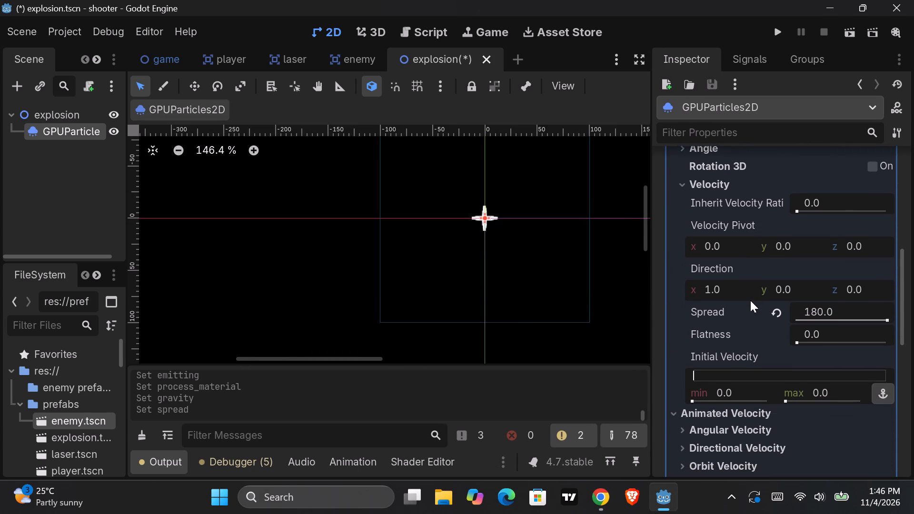
scroll(750, 300, "down", 1)
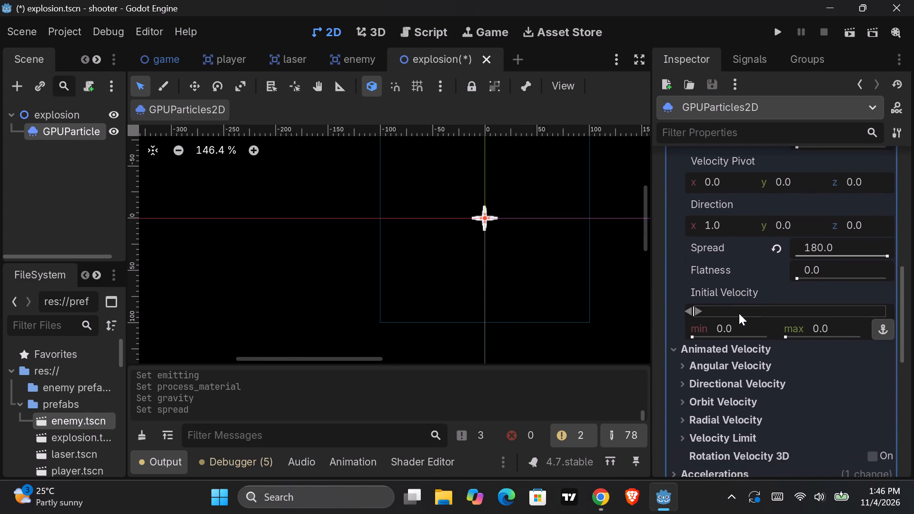
left_click(726, 326)
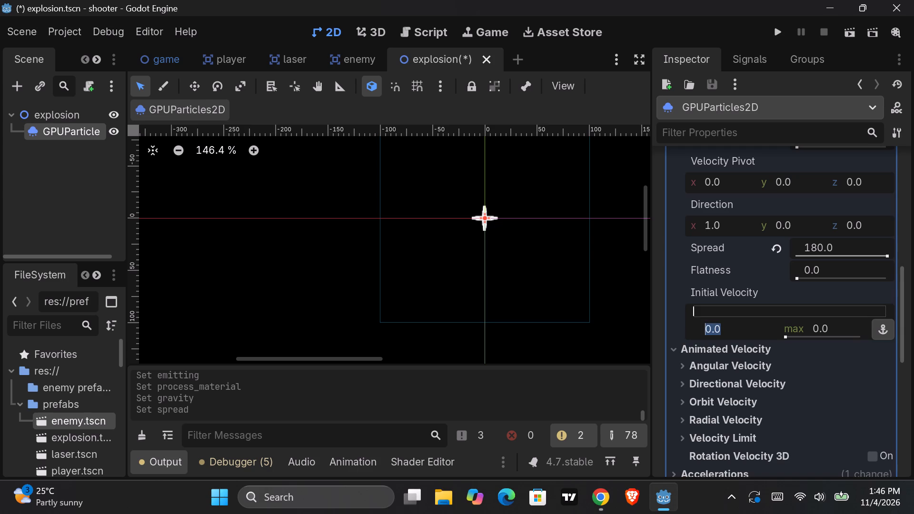
key("1")
key("o")
key("BackSpace")
key("0")
key("Return")
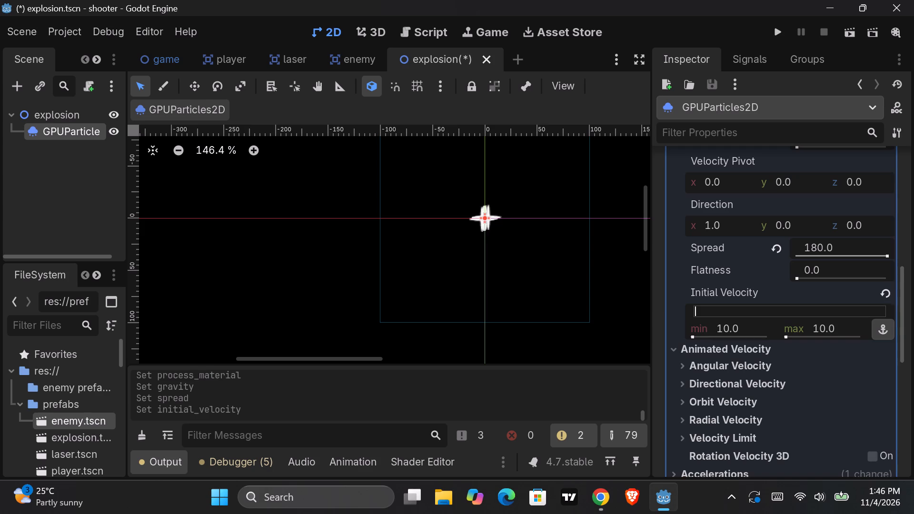
Set the maximum Initial Velocity of the particles to 100.
left_click(825, 326)
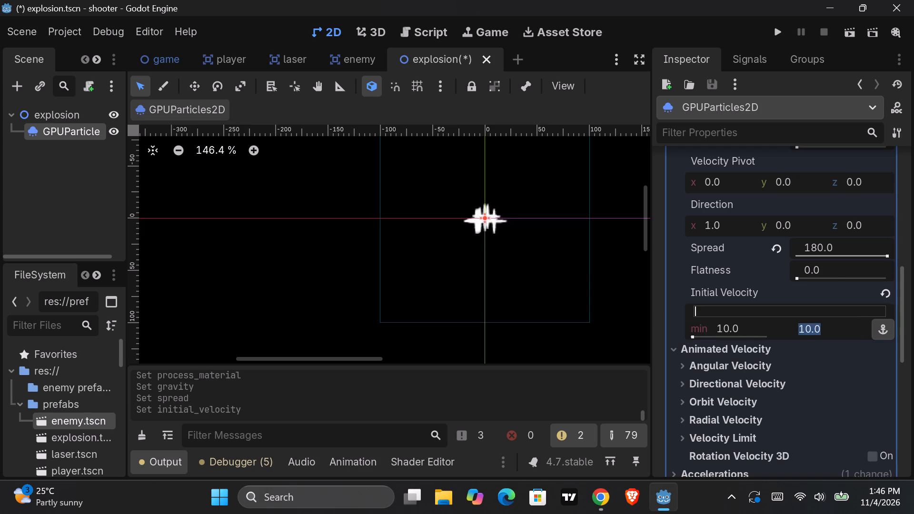
key("1")
type("00")
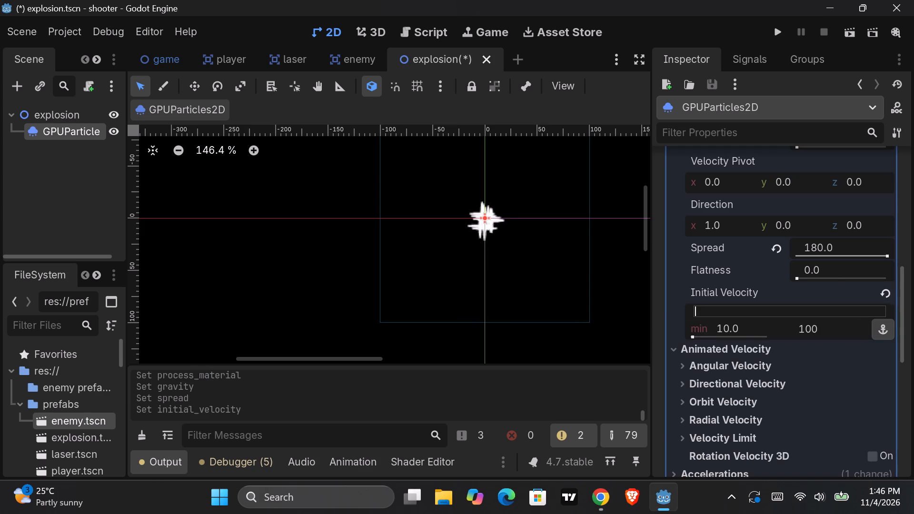
key("Return")
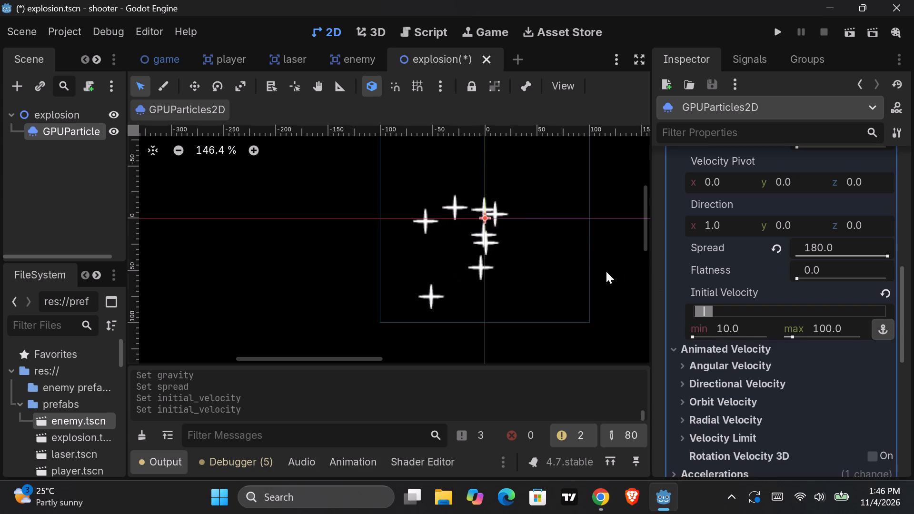
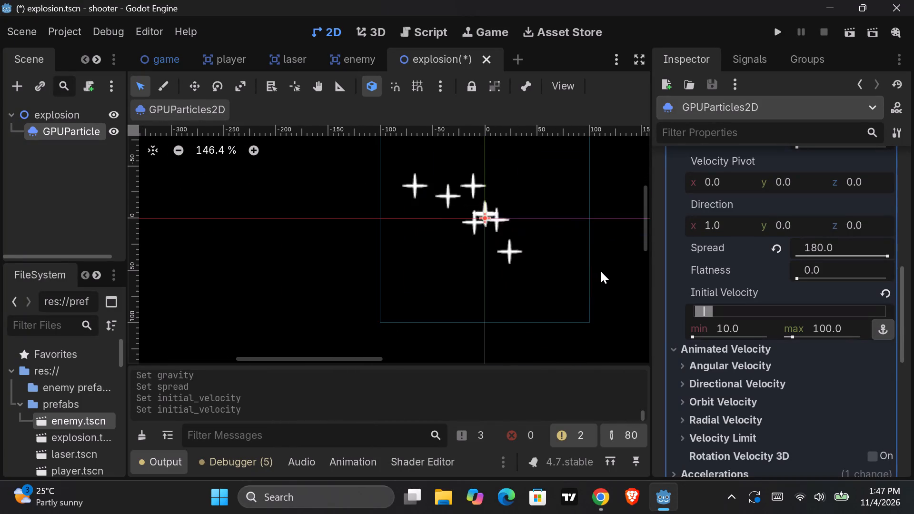
Set the GPUParticles2D node's Amount to 50 particles.
left_click_drag(352, 357, 382, 366)
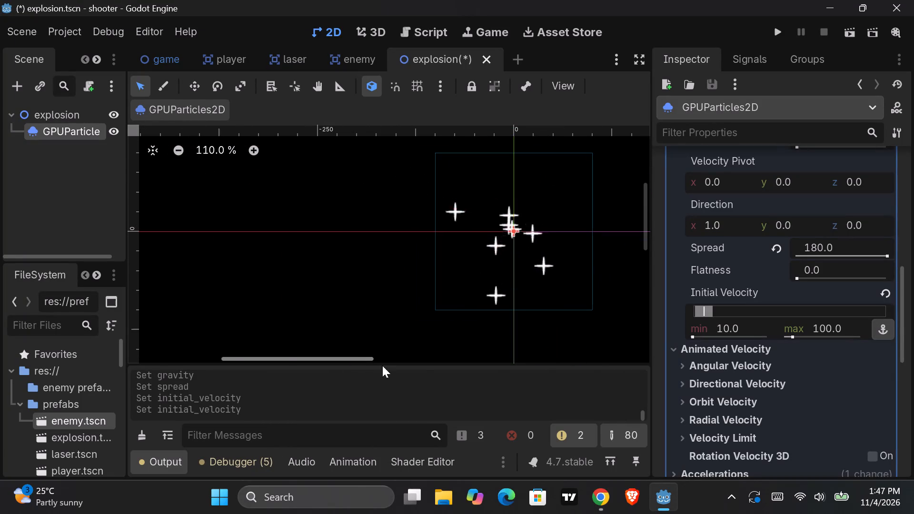
left_click_drag(382, 366, 365, 377)
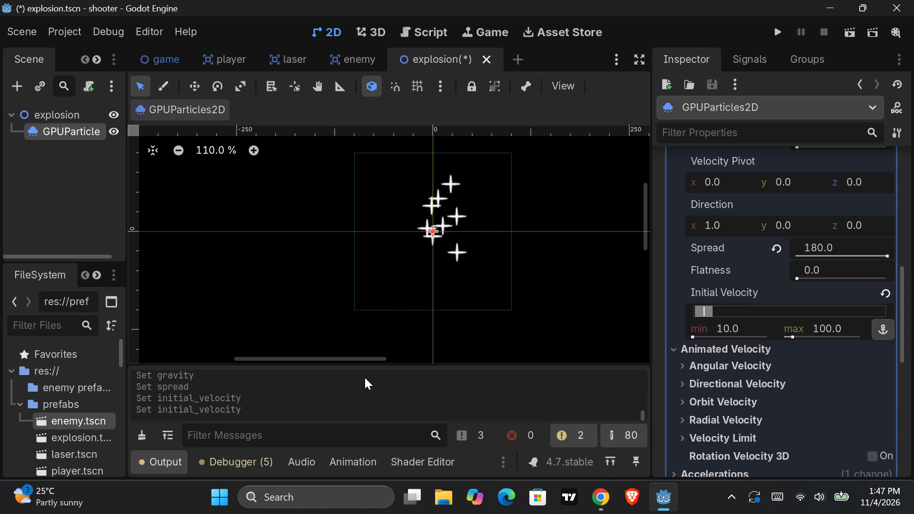
scroll(757, 362, "up", 1)
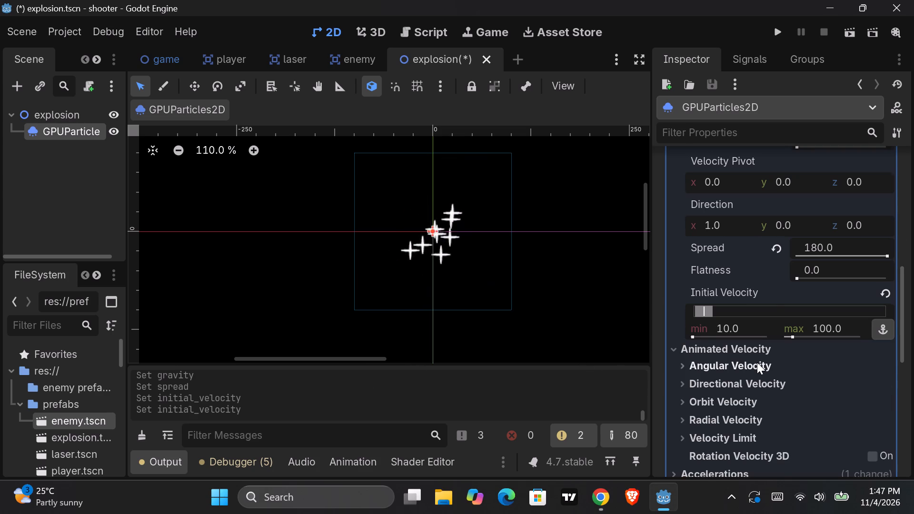
scroll(757, 362, "up", 4)
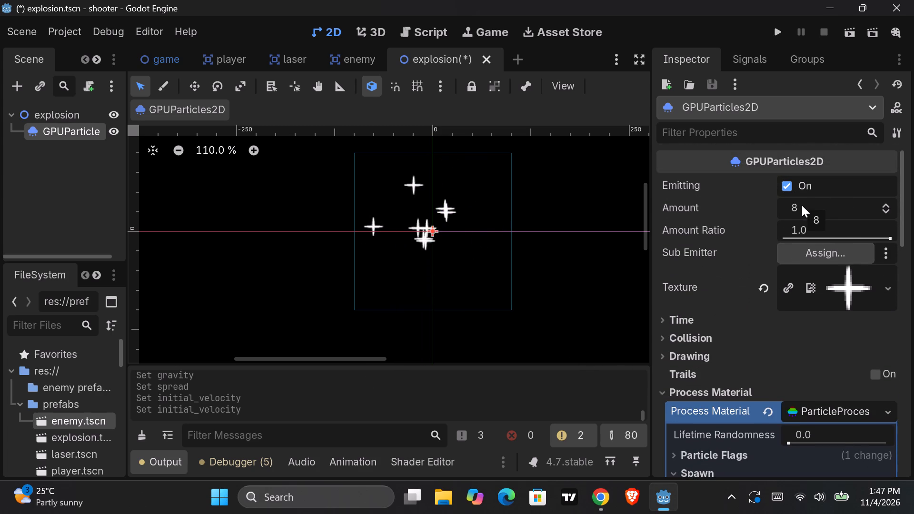
left_click(802, 205)
type("50")
key("Return")
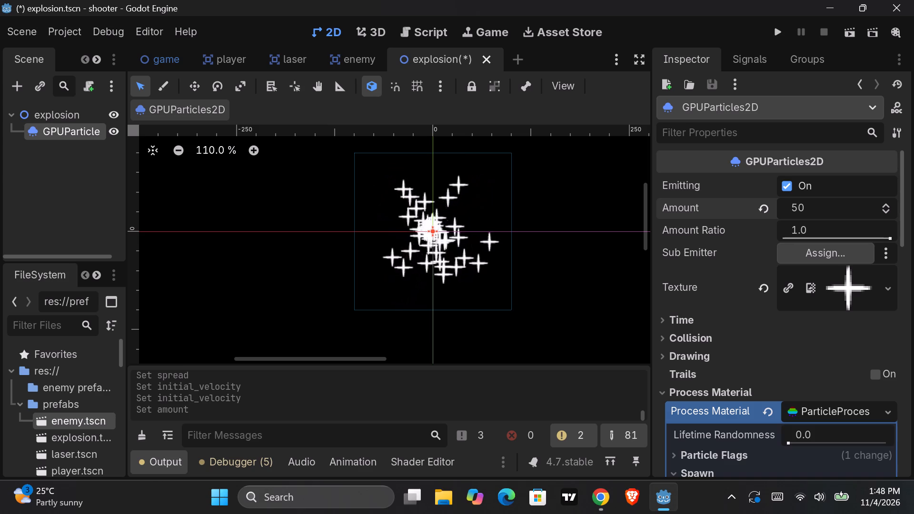
Under the process material's Animated Velocity settings, set the Angular Velocity range to a minimum of -90 and a maximum of 90.
scroll(744, 436, "down", 1)
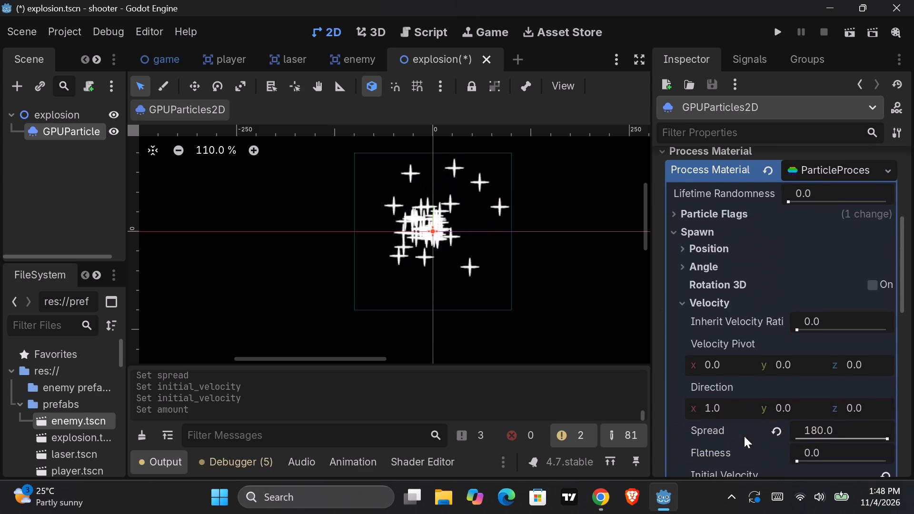
scroll(744, 436, "down", 1)
left_click(714, 271)
left_click(714, 271)
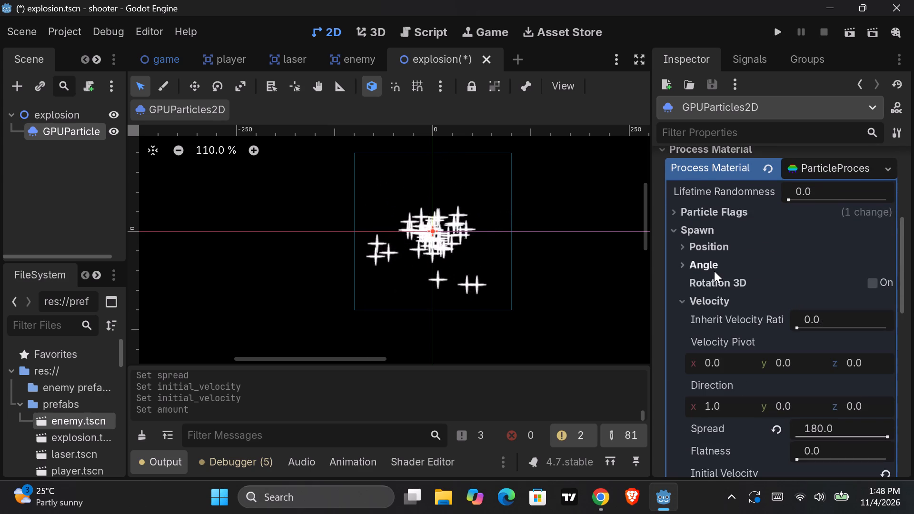
scroll(714, 271, "down", 2)
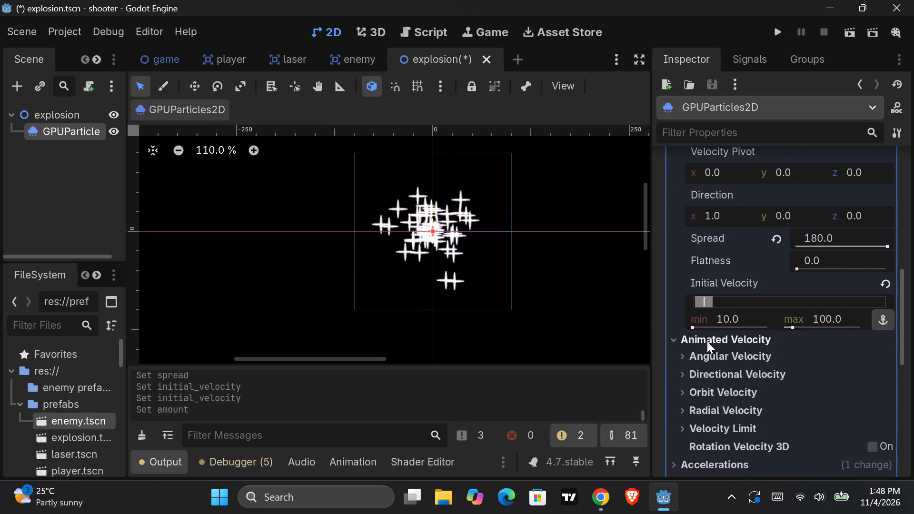
left_click(704, 356)
scroll(704, 356, "down", 1)
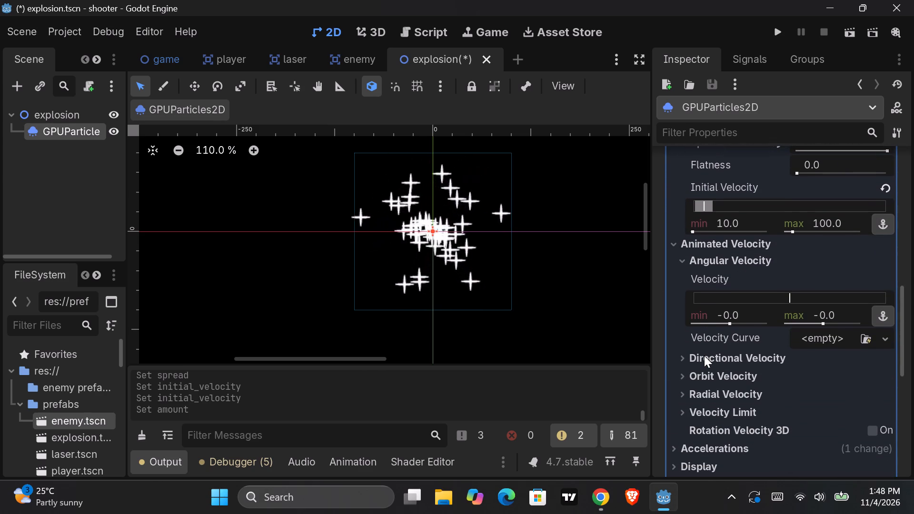
left_click(731, 314)
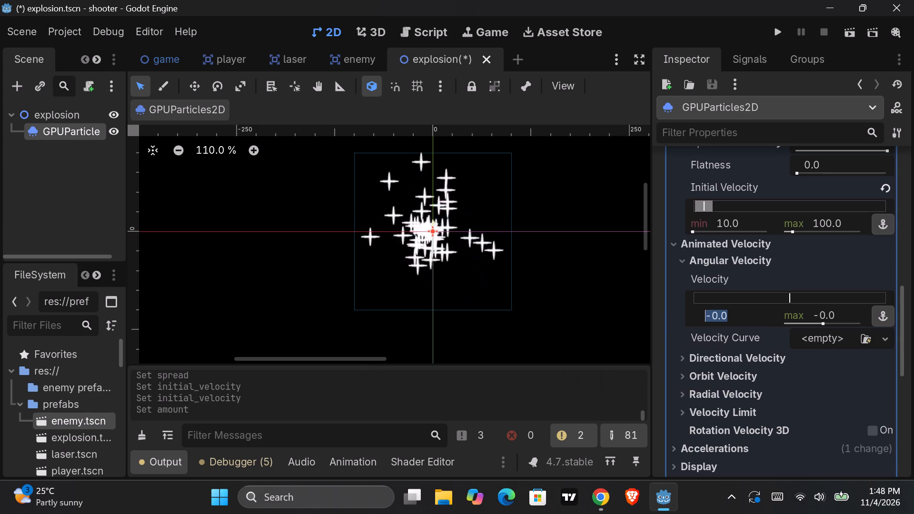
type("-90")
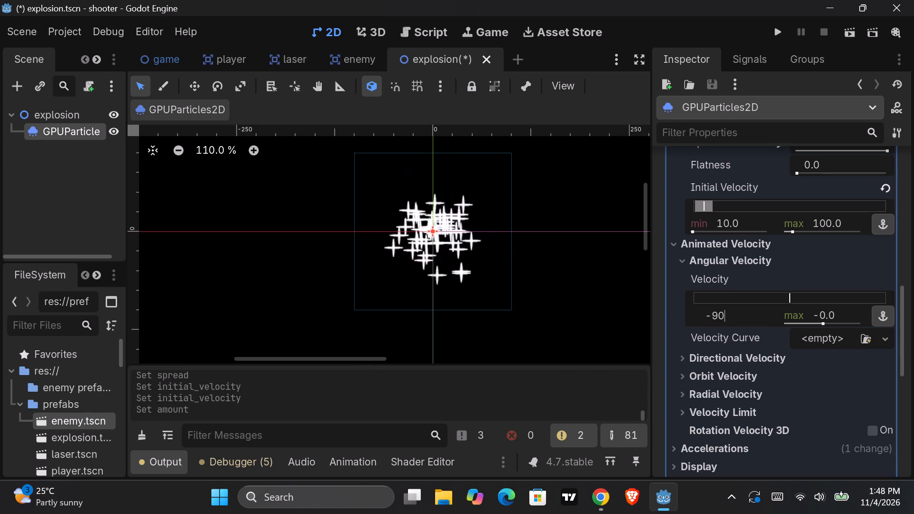
key("Return")
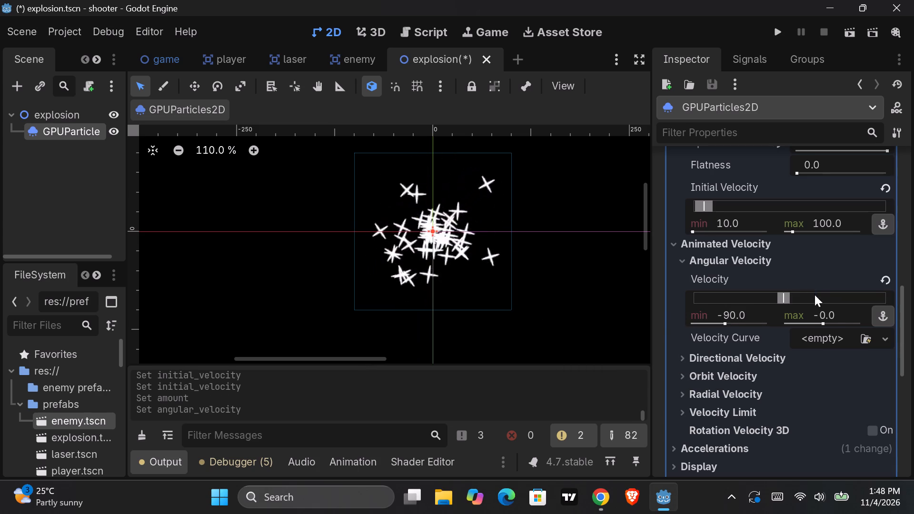
left_click(835, 315)
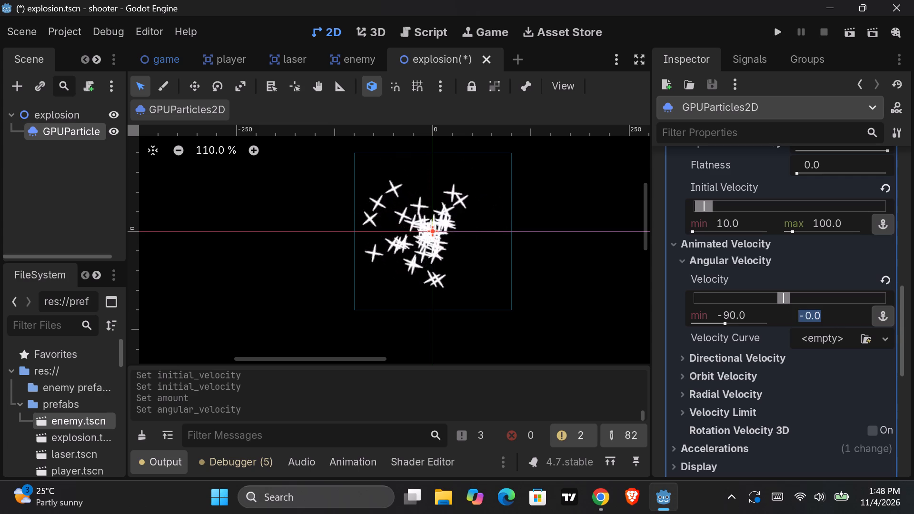
type("90")
key("Return")
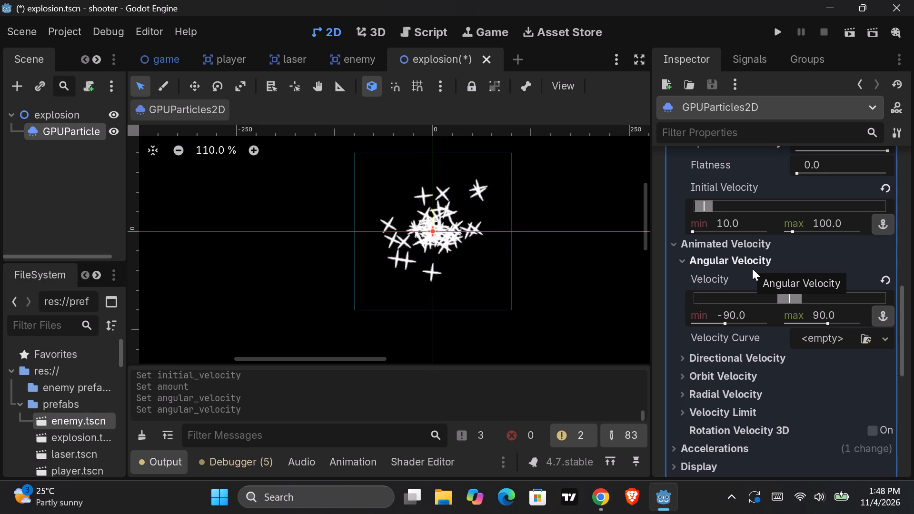
Under the process material's Spawn settings, set the particles' Angle to a maximum of 180° and a minimum of -180°.
scroll(752, 268, "down", 1)
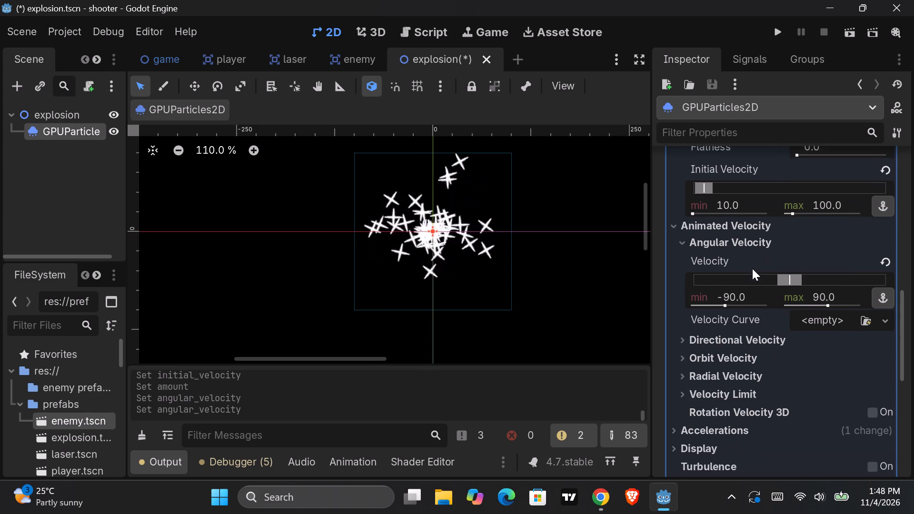
scroll(752, 268, "down", 1)
scroll(752, 268, "up", 1)
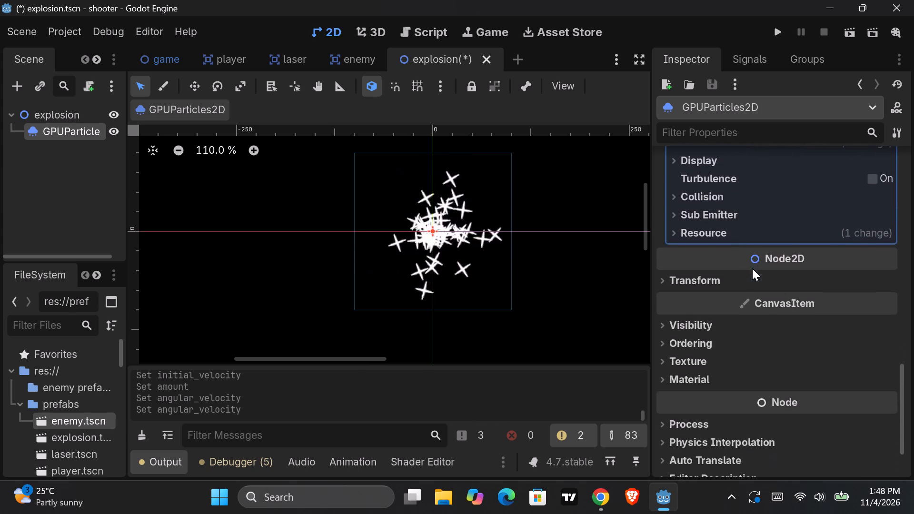
scroll(752, 268, "up", 1)
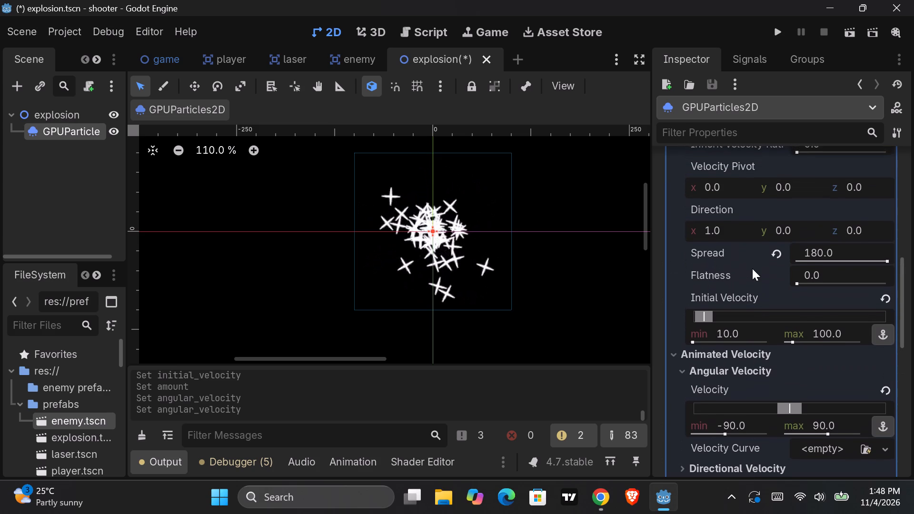
scroll(752, 268, "up", 1)
scroll(752, 268, "down", 1)
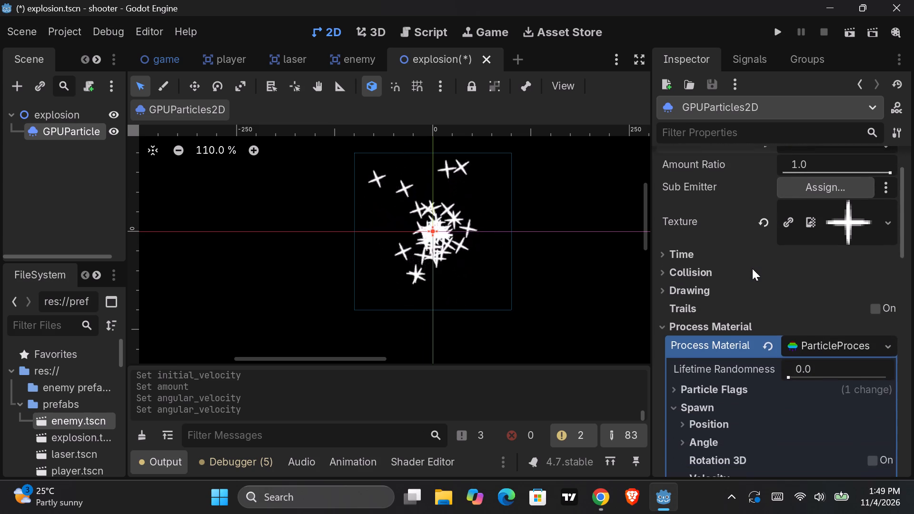
scroll(752, 268, "down", 1)
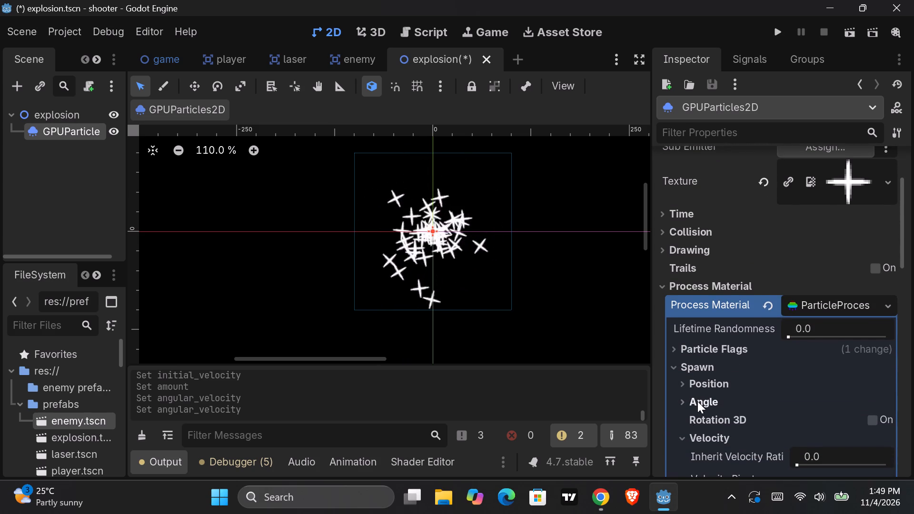
left_click(697, 401)
scroll(697, 401, "down", 1)
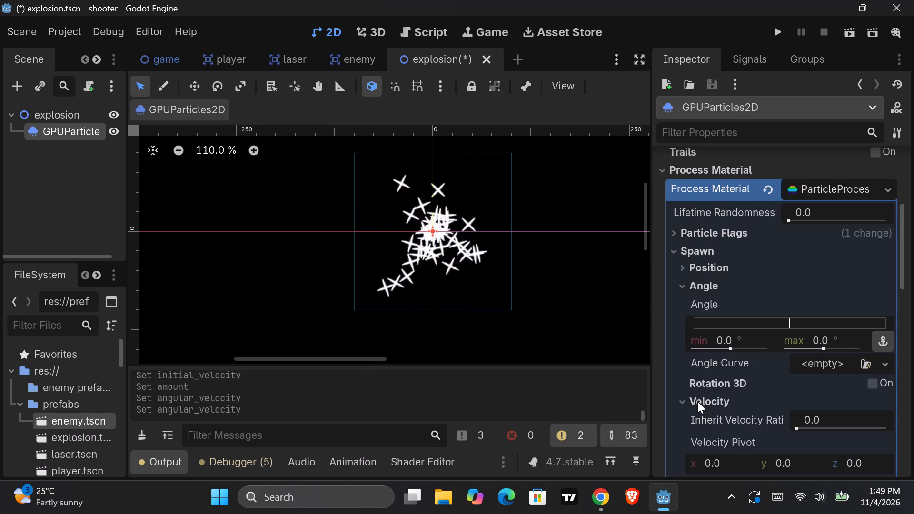
left_click(822, 333)
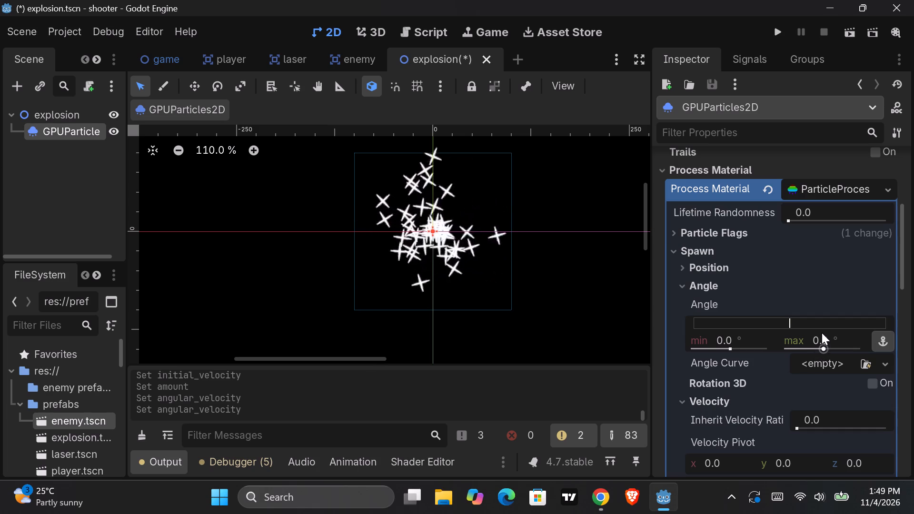
type("180")
key("Return")
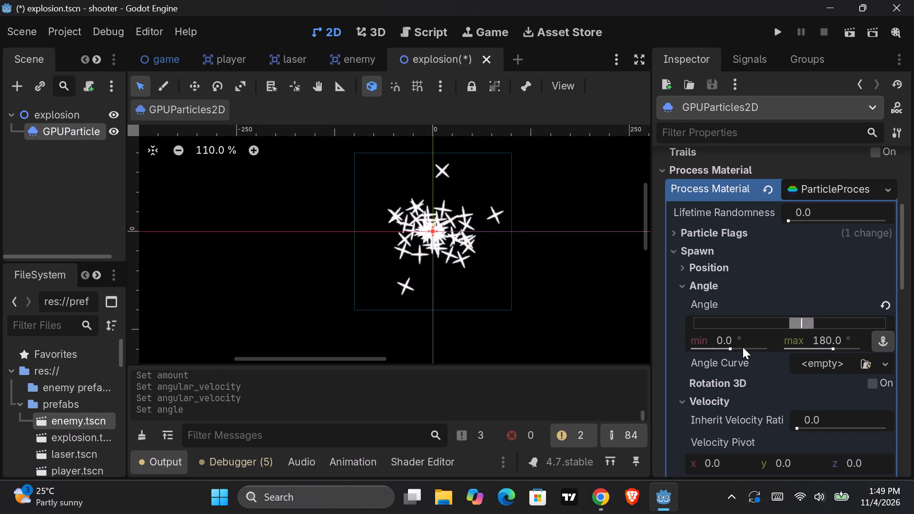
left_click(729, 341)
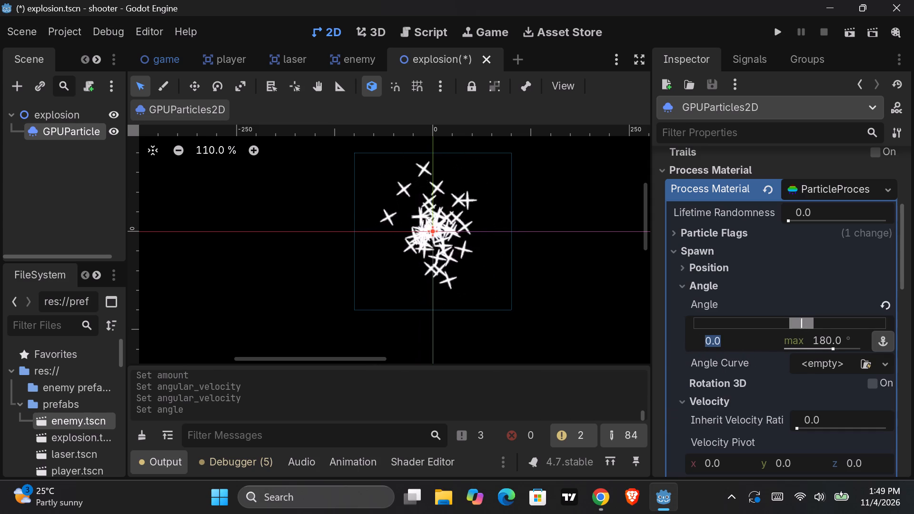
key("minus")
key("1")
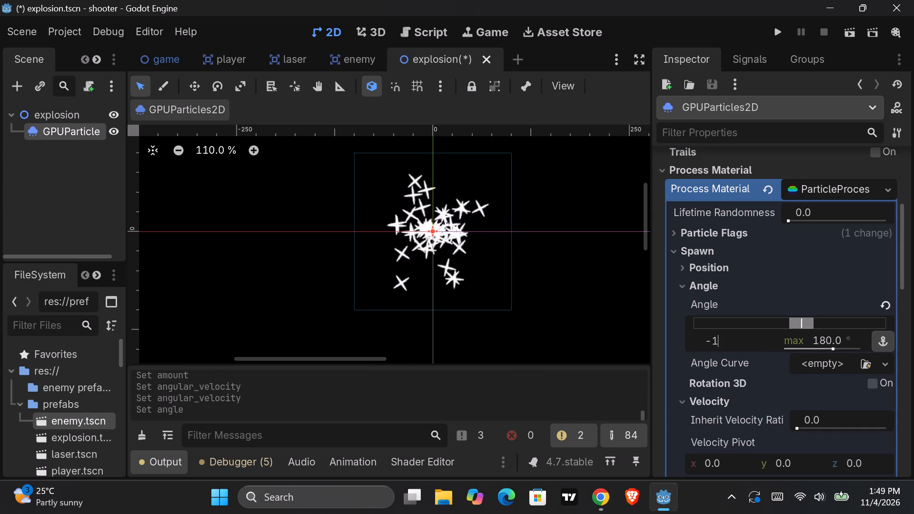
type("80")
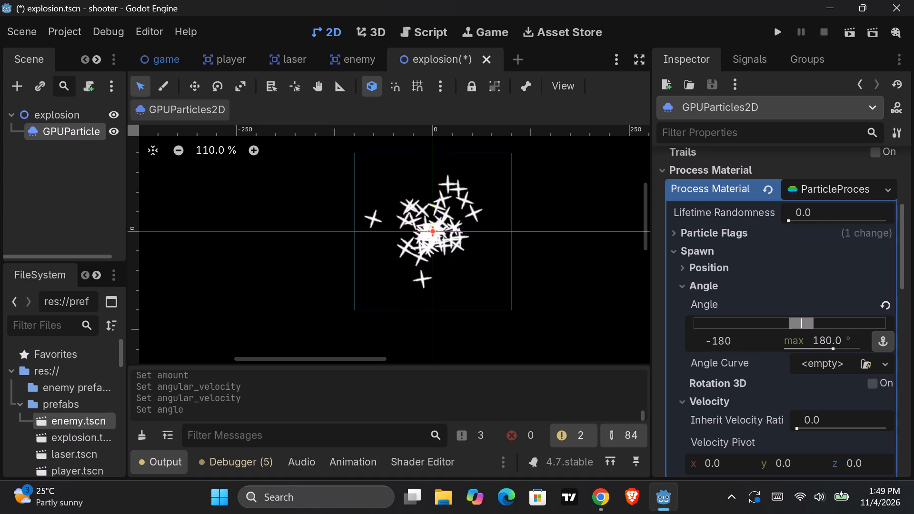
key("Return")
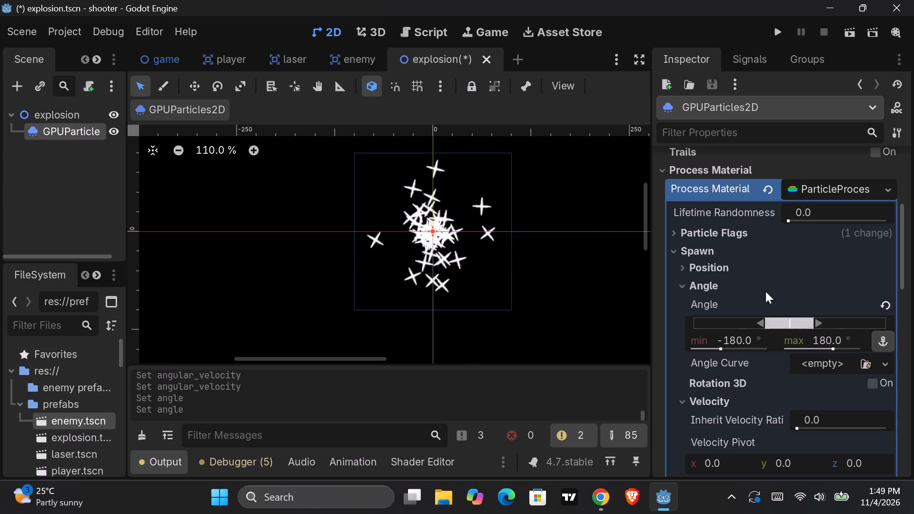
Filter the GPUParticles2D properties by "colo" and find the process material's Color Curves settings.
left_click(707, 133)
type("colo")
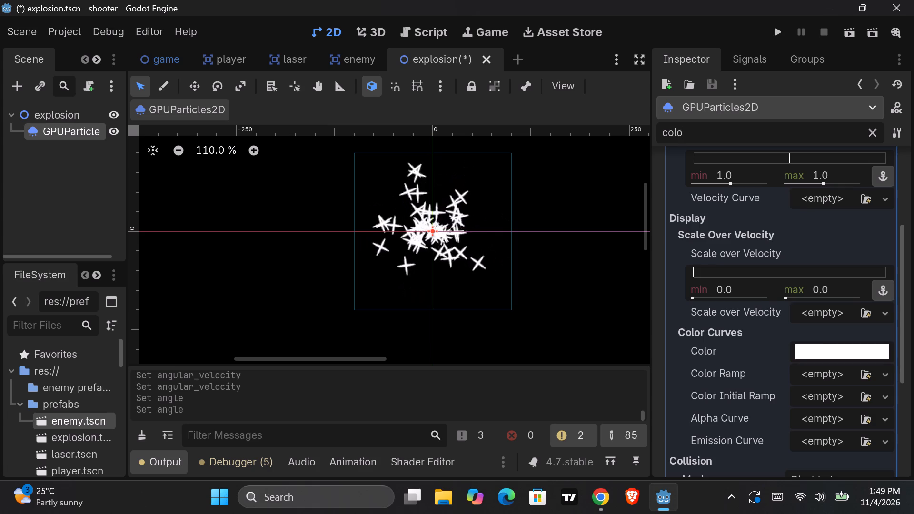
scroll(733, 360, "down", 1)
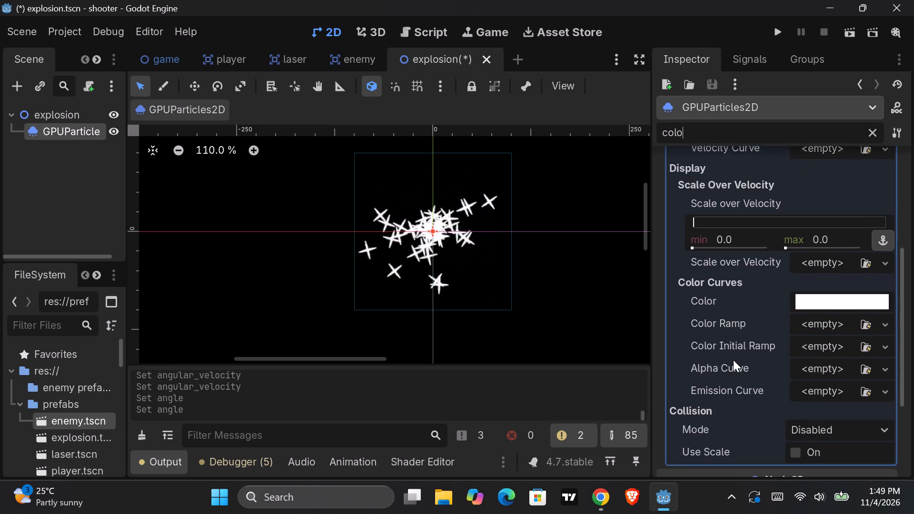
scroll(733, 360, "down", 1)
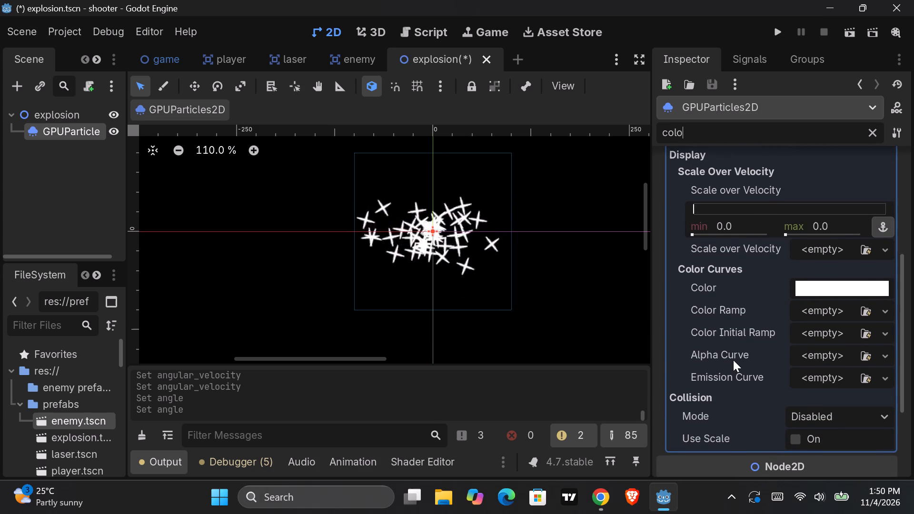
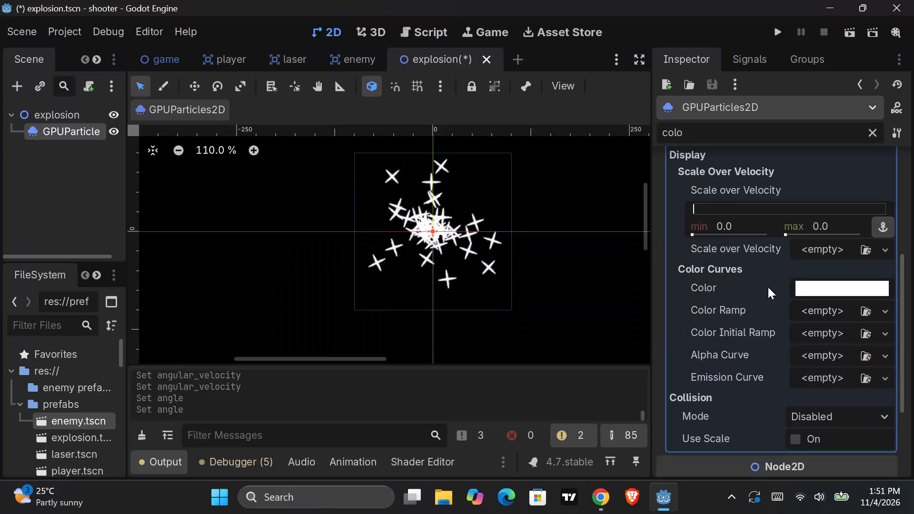
Assign a new GradientTexture1D to the process material's Color Ramp and expand its settings.
left_click(826, 313)
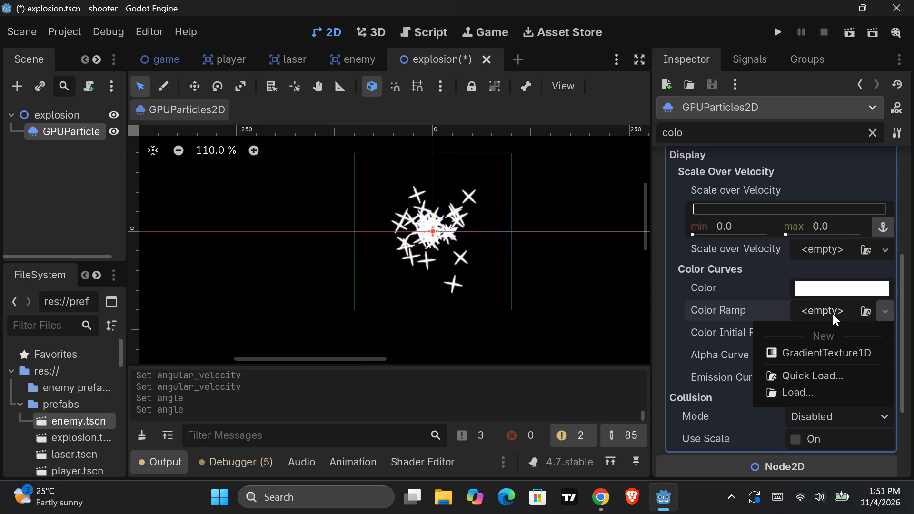
left_click(814, 349)
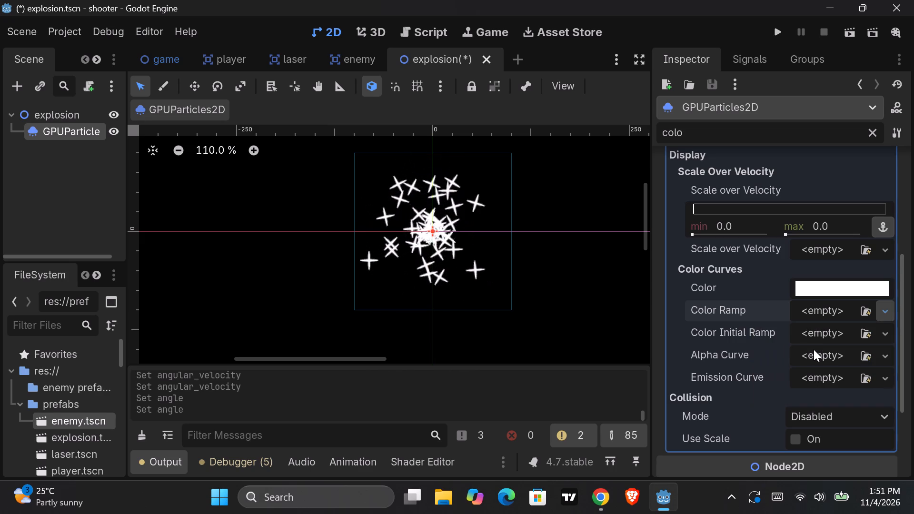
left_click(827, 308)
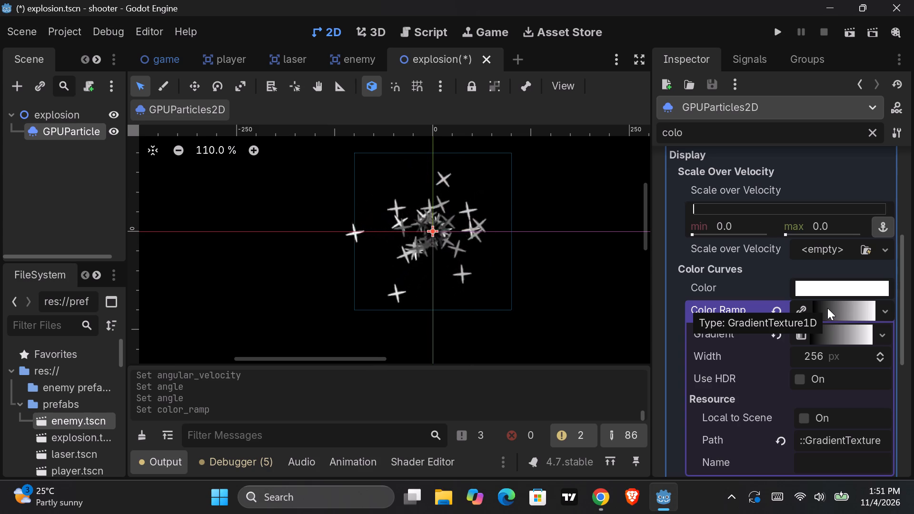
Recolour the start point of the Color Ramp's gradient to the light grey d7d8dc.
left_click(842, 335)
scroll(834, 338, "down", 1)
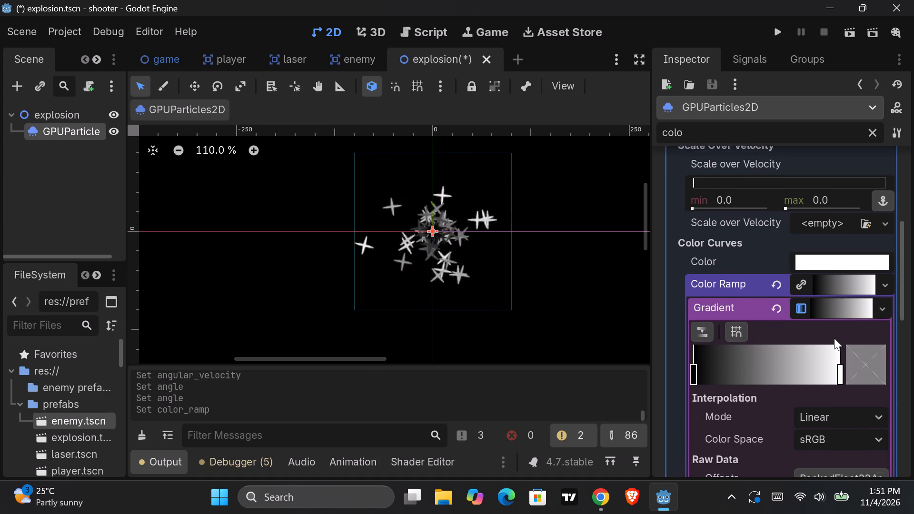
scroll(834, 338, "down", 1)
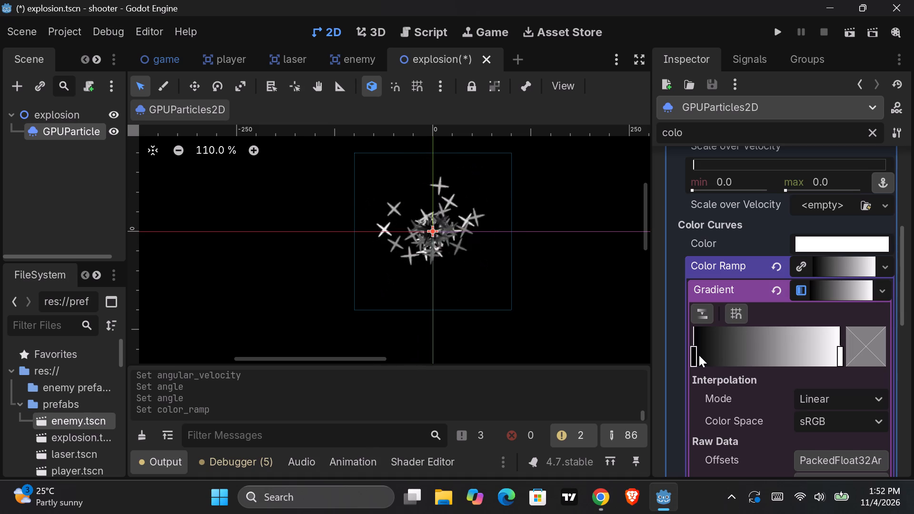
left_click(693, 355)
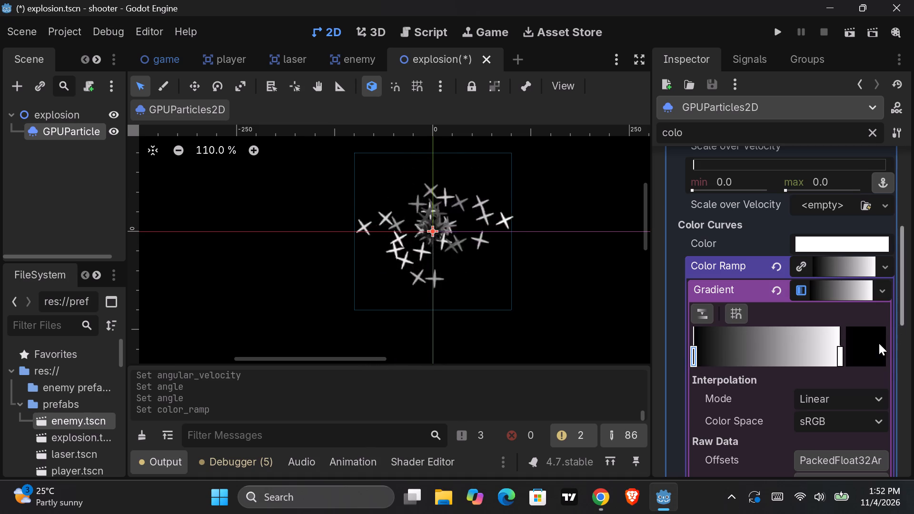
left_click(867, 346)
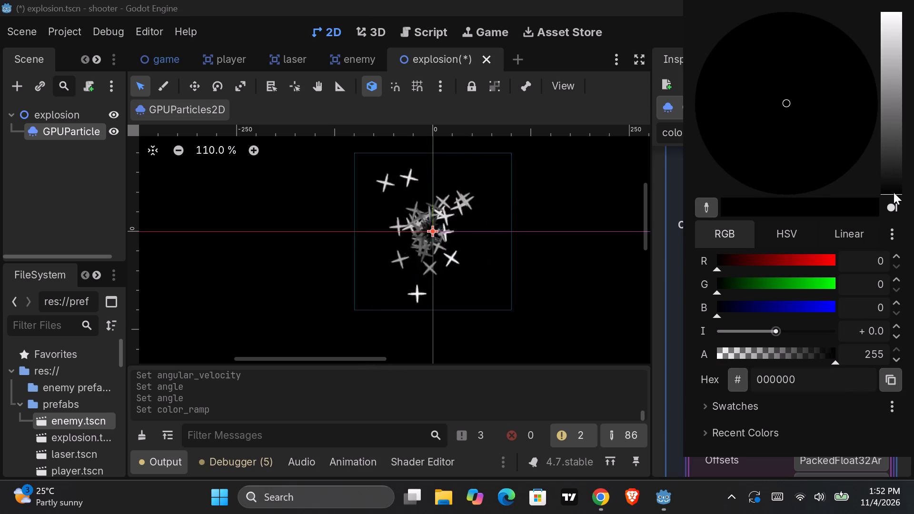
left_click_drag(894, 192, 896, 0)
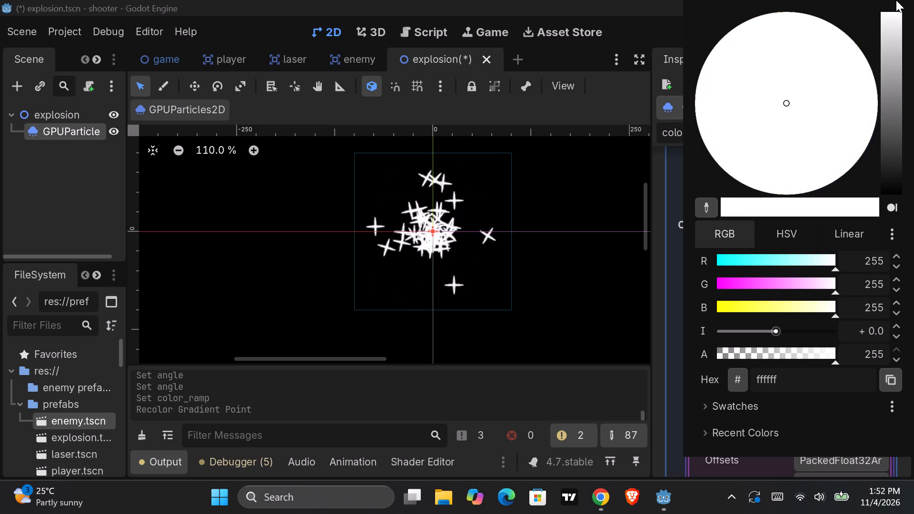
left_click_drag(896, 0, 894, 37)
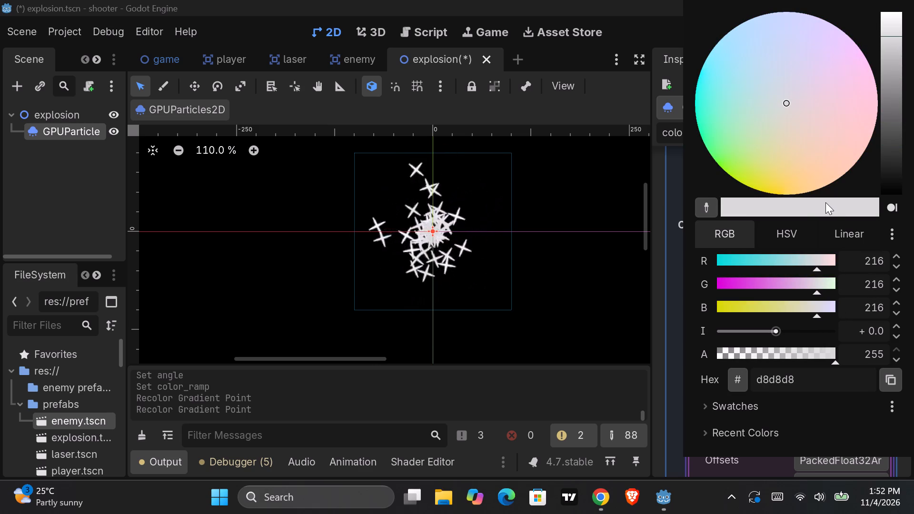
key("Return")
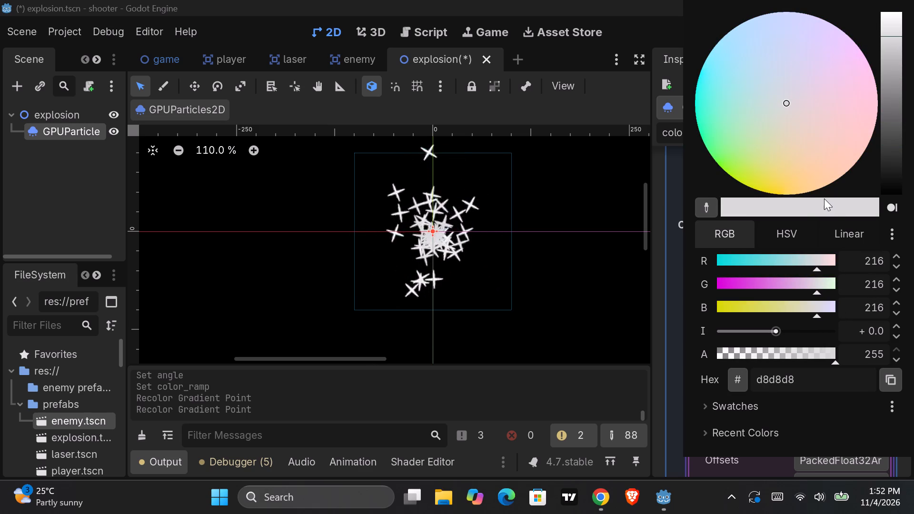
left_click(792, 94)
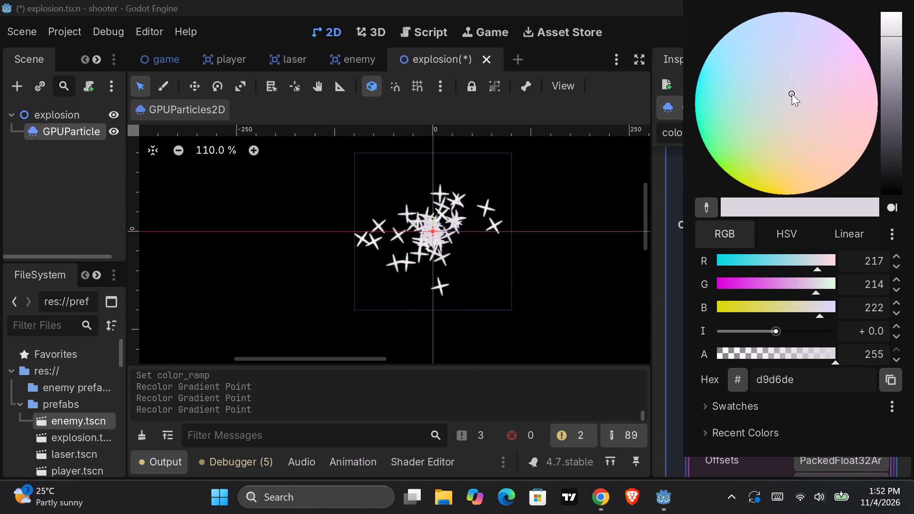
left_click(787, 98)
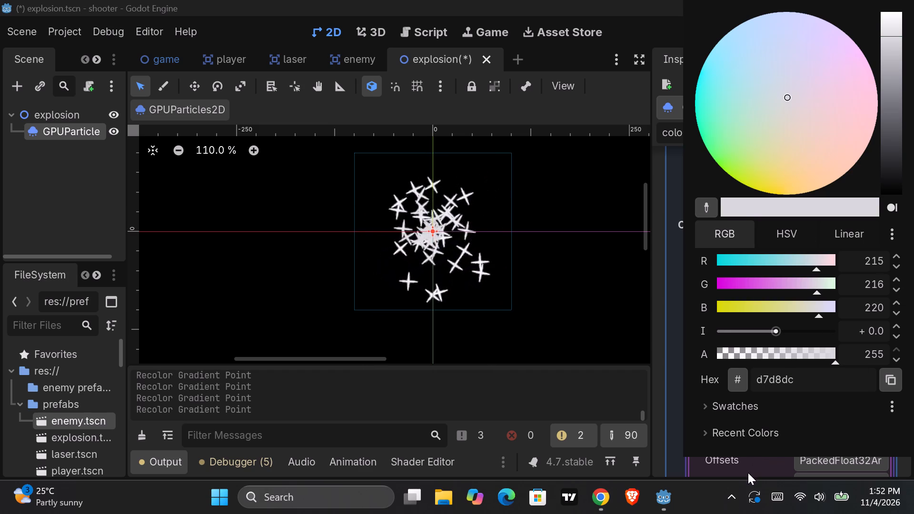
left_click(621, 332)
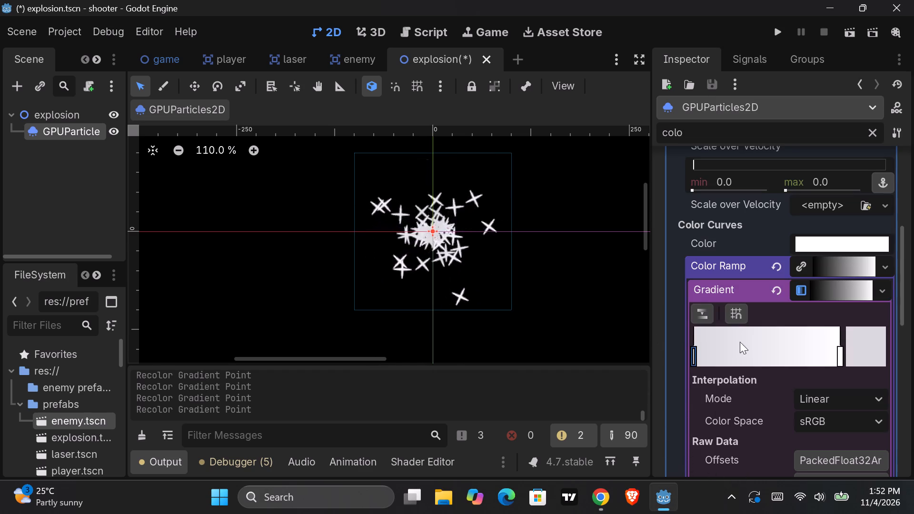
Recolour the end point of the Color Ramp's gradient to black, 000000.
left_click(839, 357)
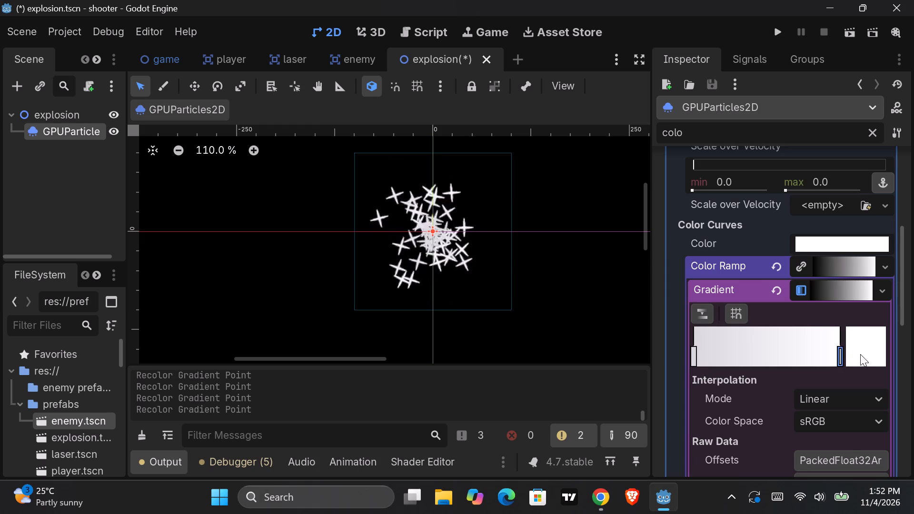
left_click(862, 354)
left_click_drag(887, 83, 894, 205)
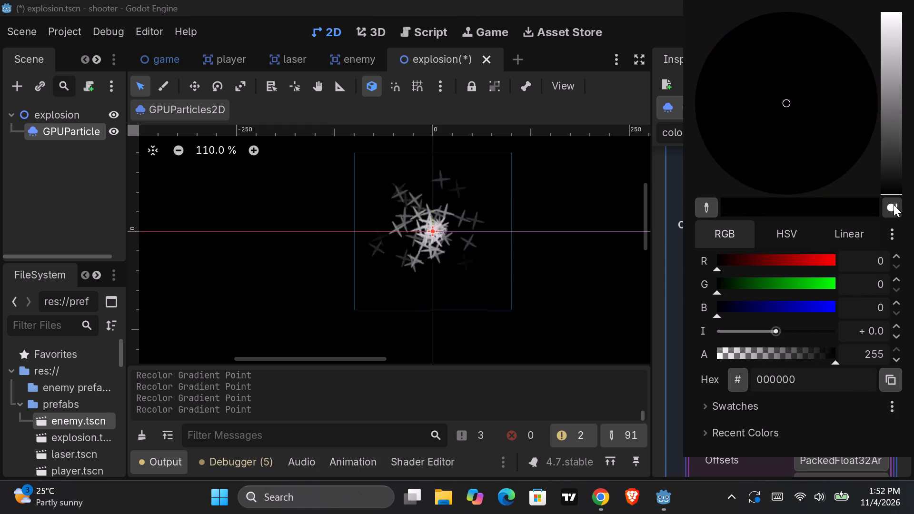
left_click_drag(894, 205, 894, 205)
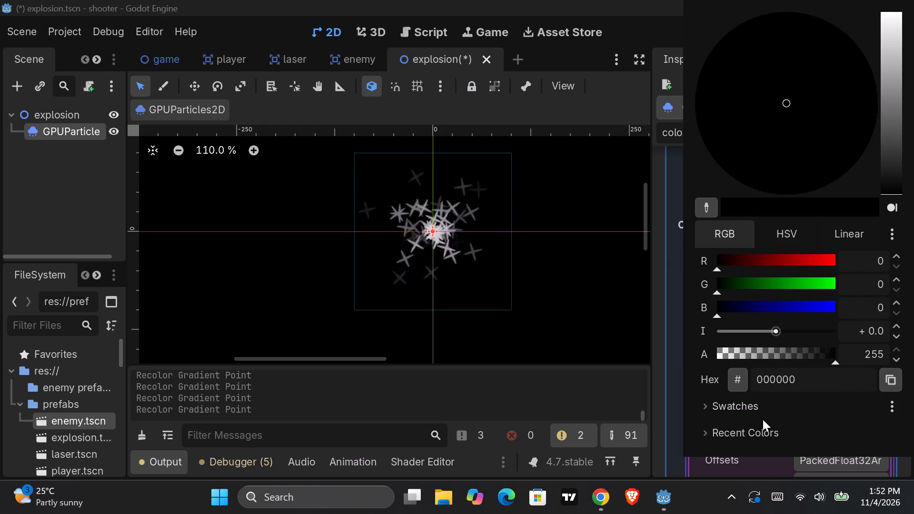
left_click(757, 474)
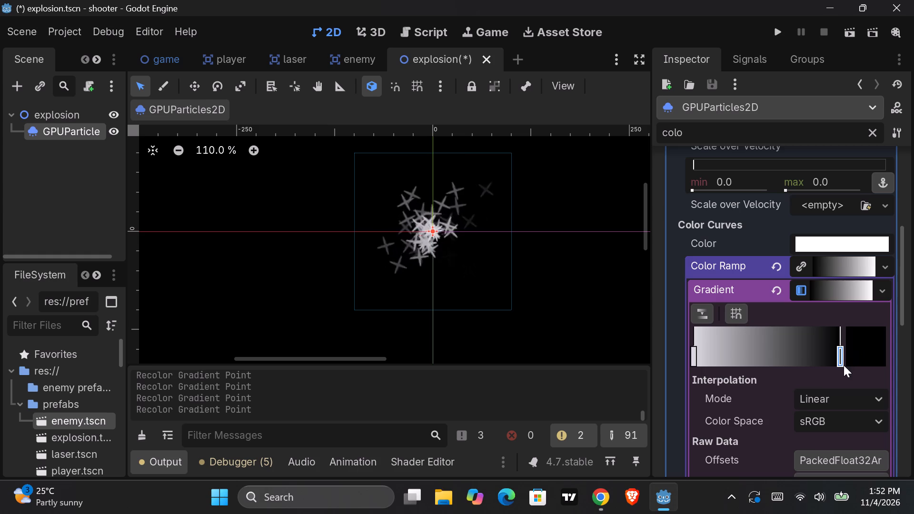
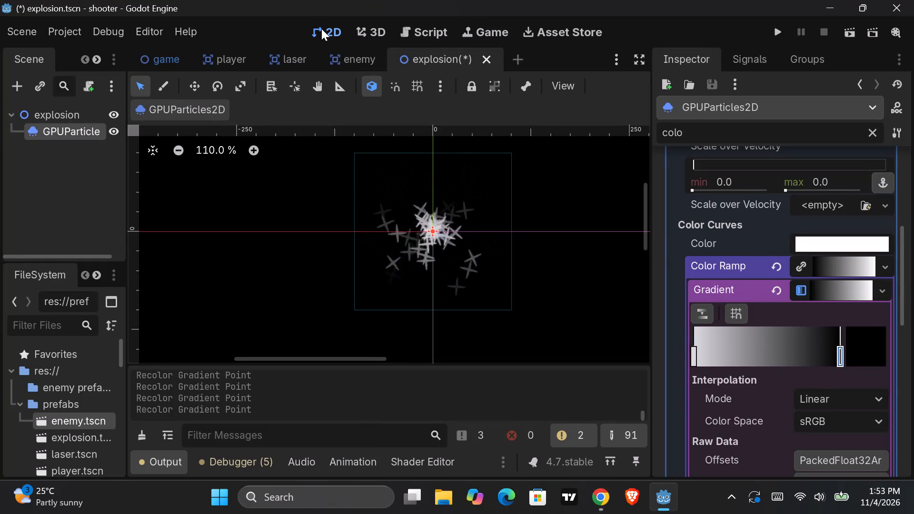
Switch to the enemy scene and open its root node's attached script, enemy.gd.
left_click(359, 51)
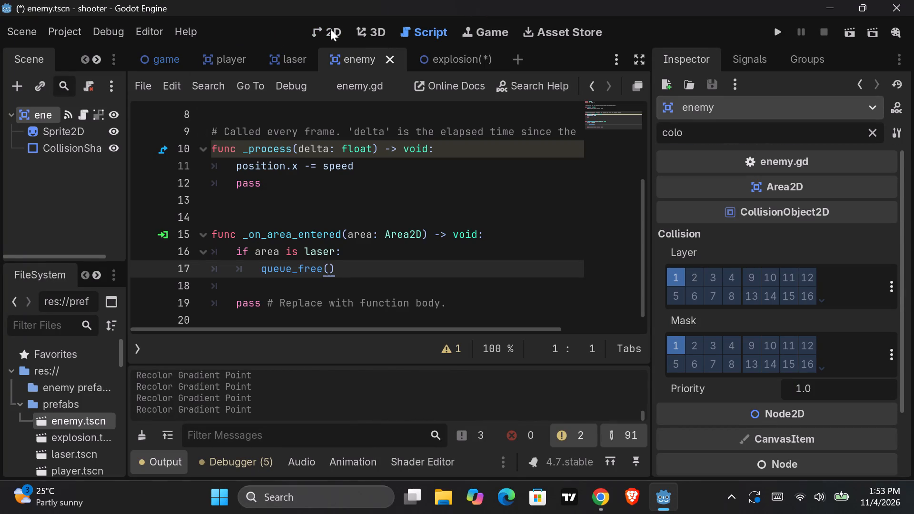
left_click(330, 29)
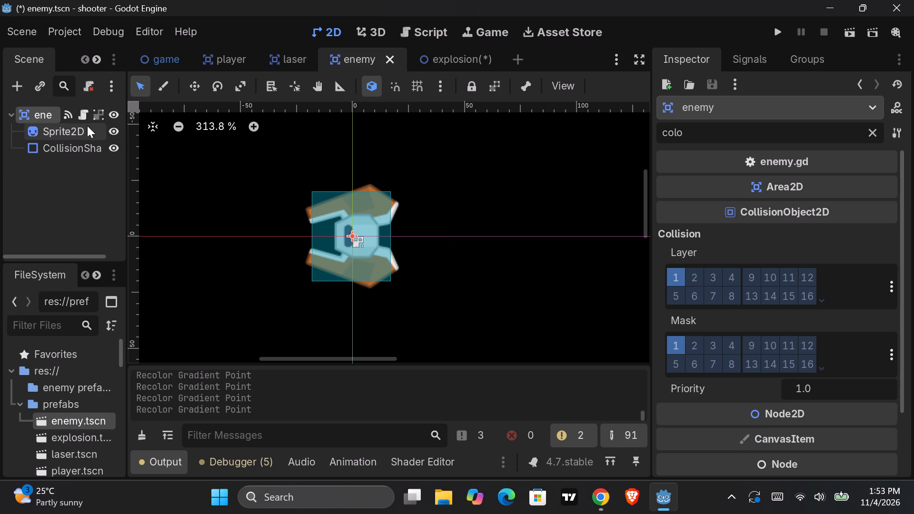
left_click(83, 109)
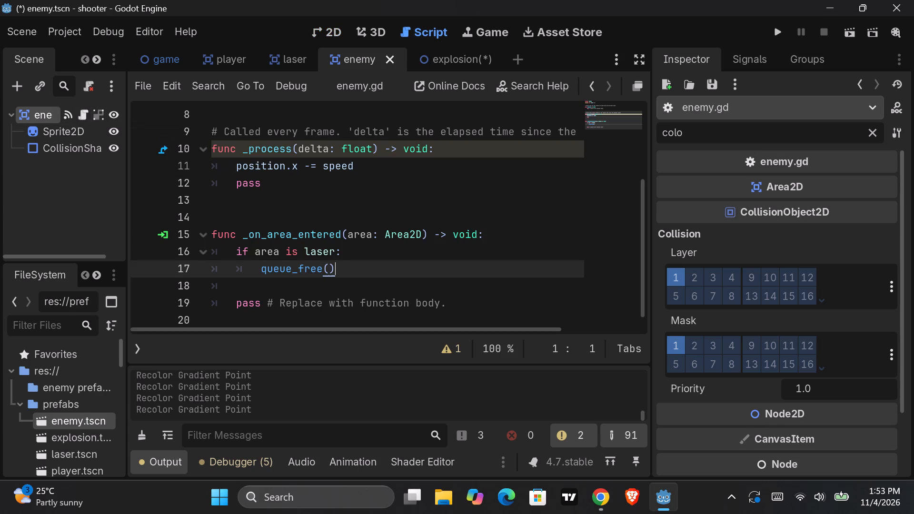
scroll(368, 251, "down", 1)
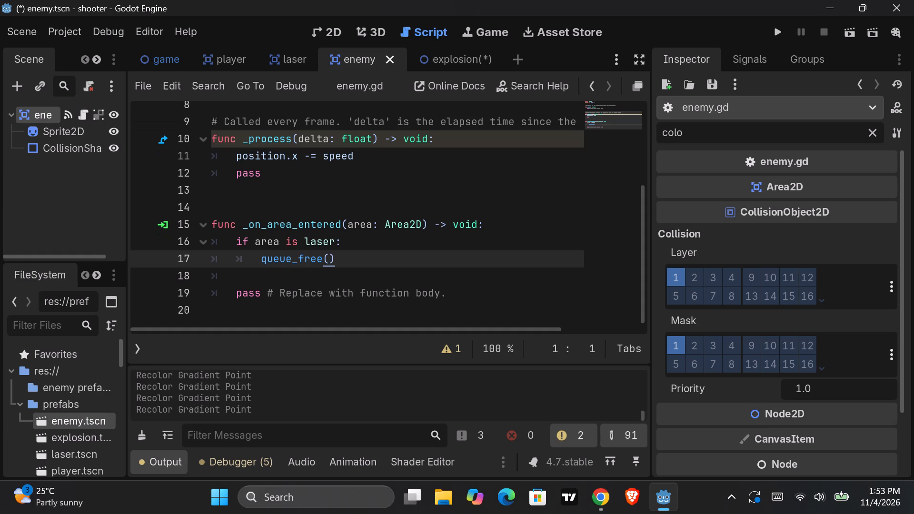
scroll(277, 147, "up", 3)
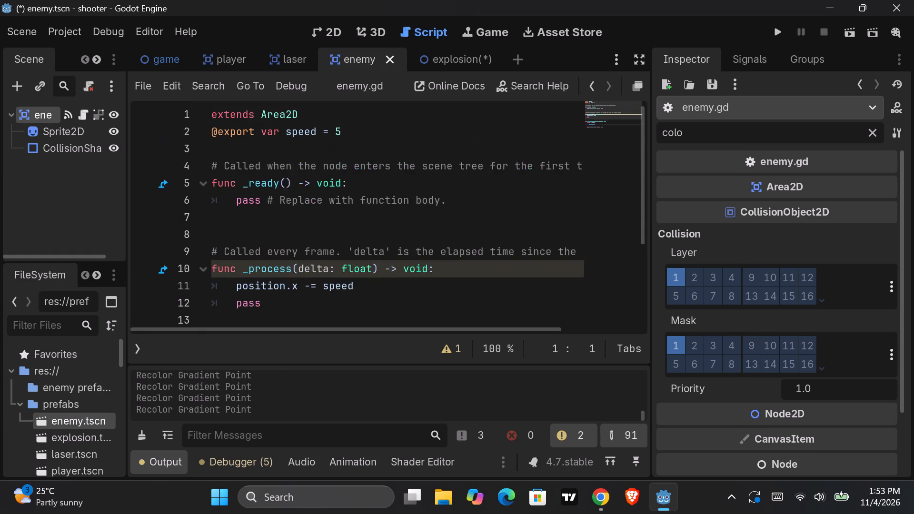
left_click(219, 146)
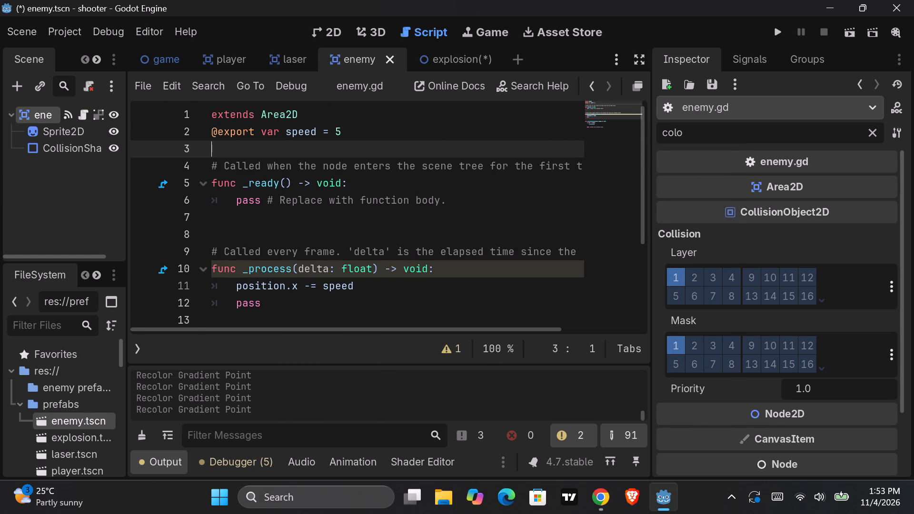
key("Return")
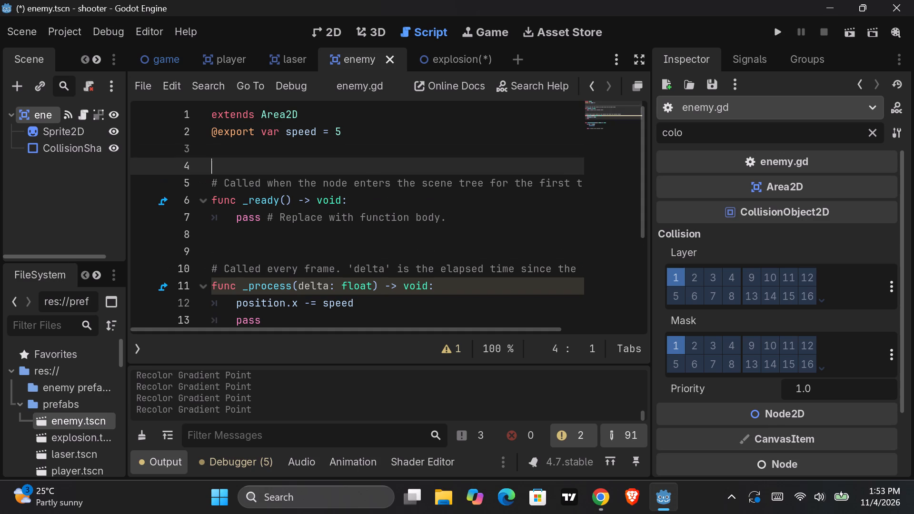
left_click(219, 146)
key("shift+at")
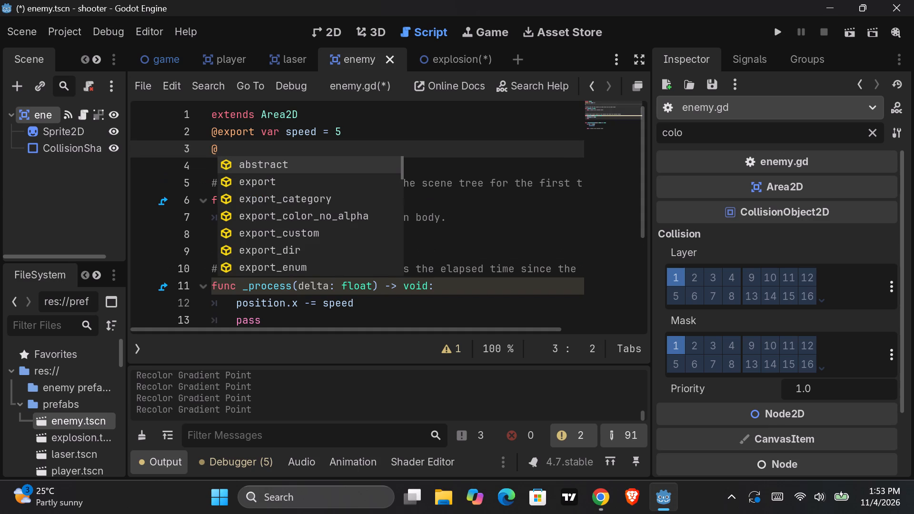
type("on")
left_click(254, 159)
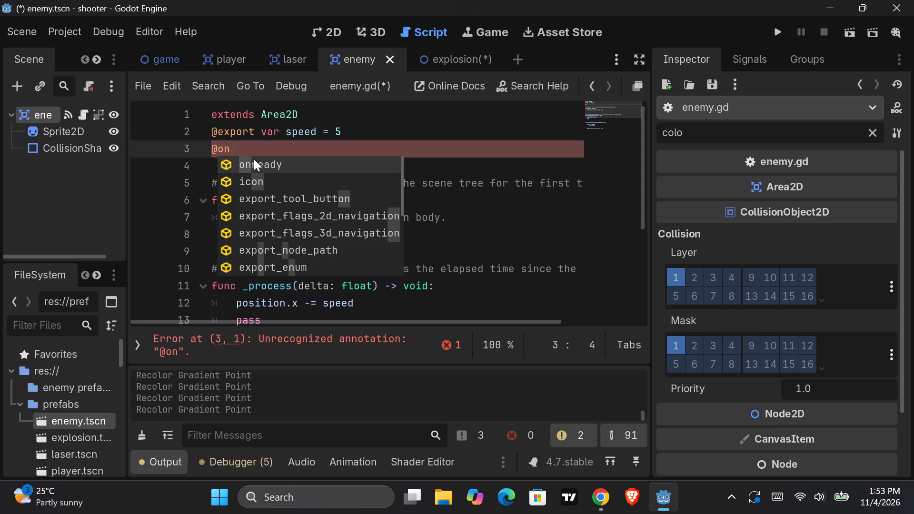
double_click(254, 159)
left_click(266, 141)
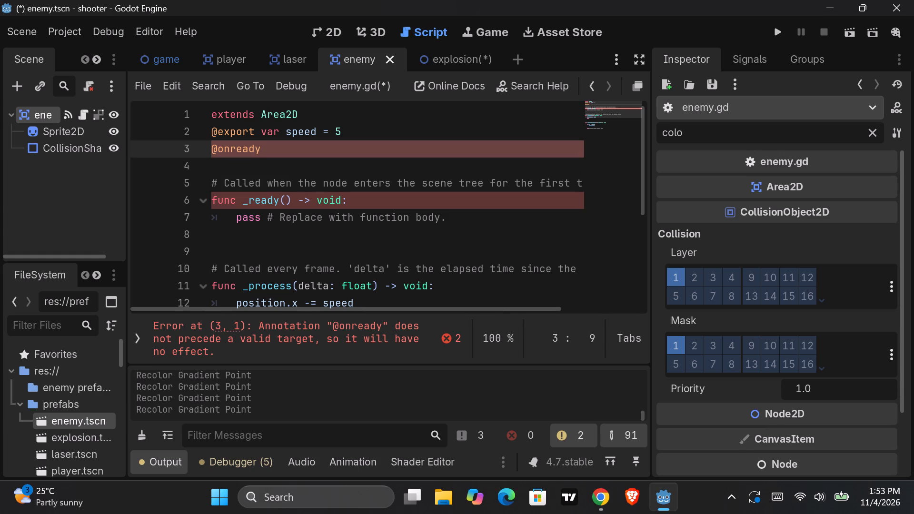
key("space")
type("var")
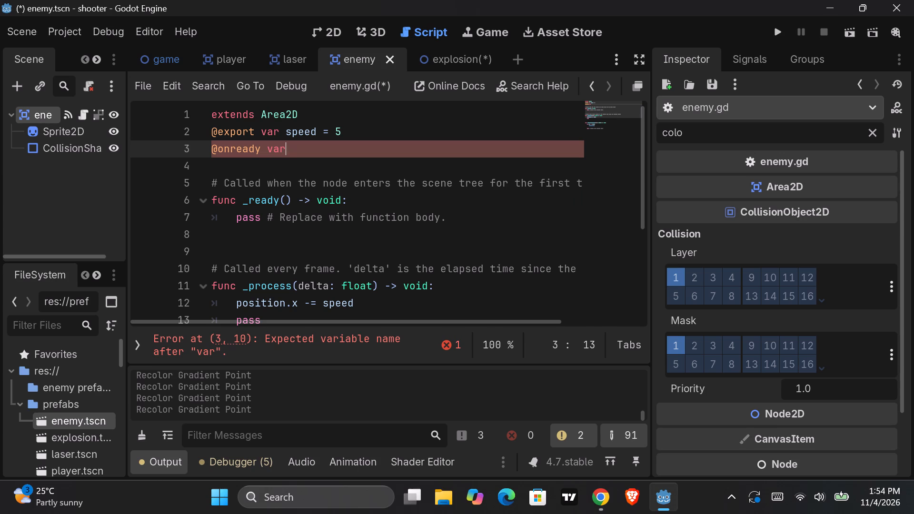
key("space")
key("e")
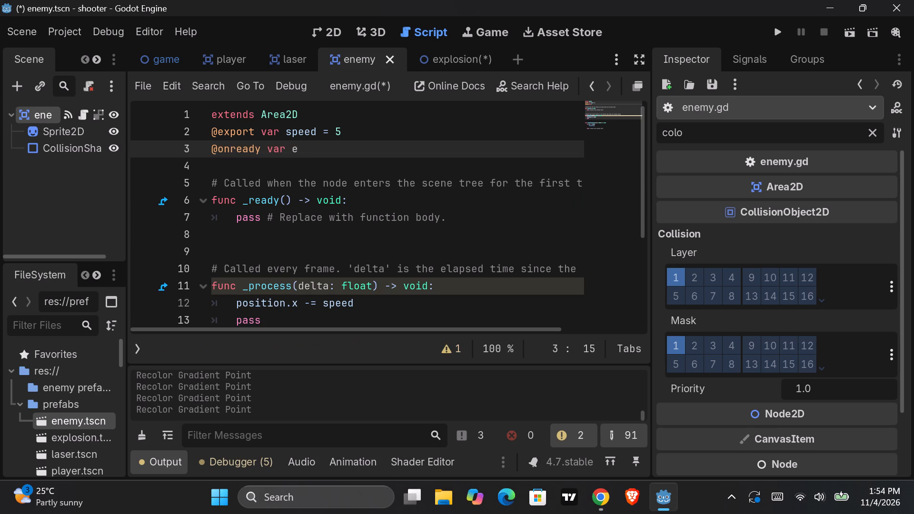
type("xplotion")
key("shift+underscore")
type("pref")
key("b")
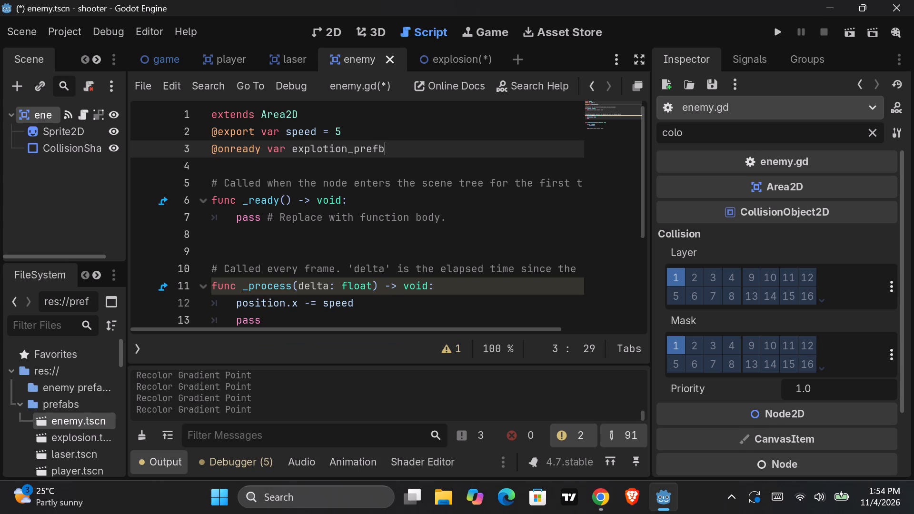
key("BackSpace")
type("ab")
Assign preload("res://prefabs/explosion.tscn") to the explotion_prefab variable.
key("space")
key("shift+plus")
key("BackSpace")
type("= pre")
double_click(391, 167)
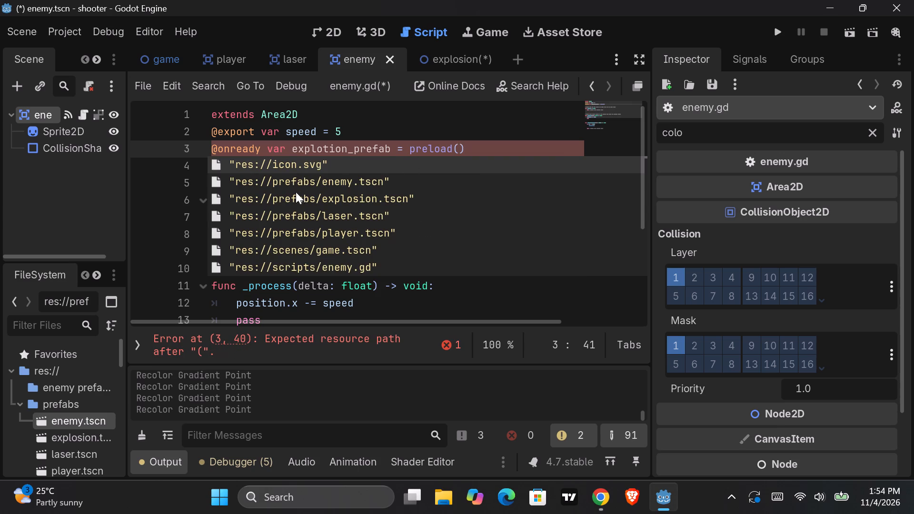
left_click(337, 201)
left_click(337, 201)
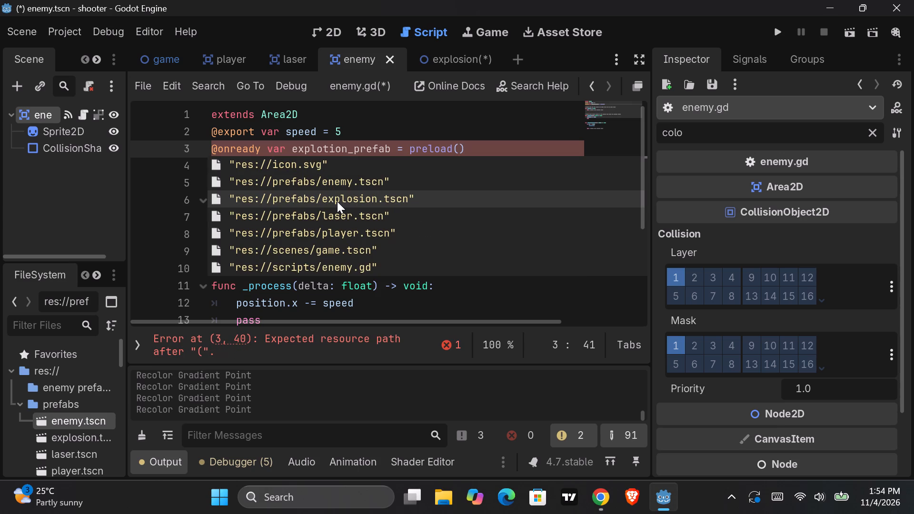
double_click(337, 201)
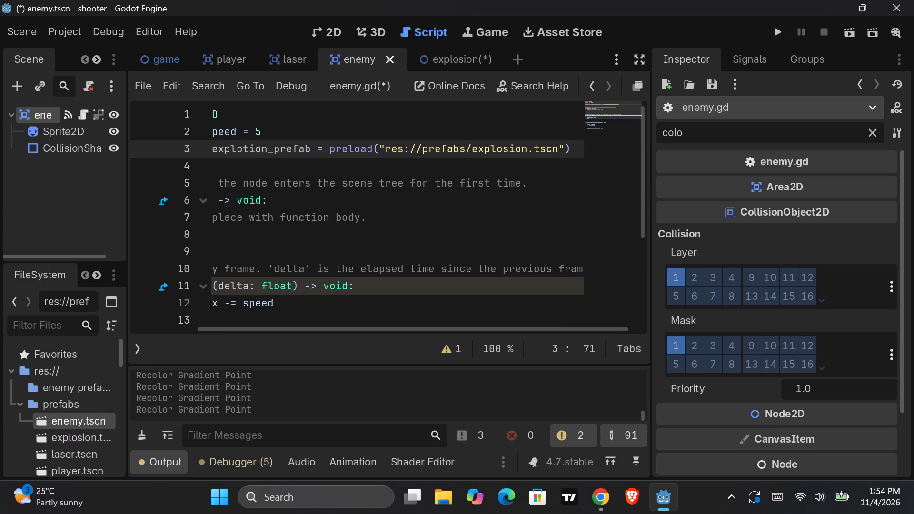
Save the enemy scene together with its edited script.
scroll(350, 193, "up", 3)
scroll(335, 328, "left", 3)
left_click_drag(335, 328, 220, 317)
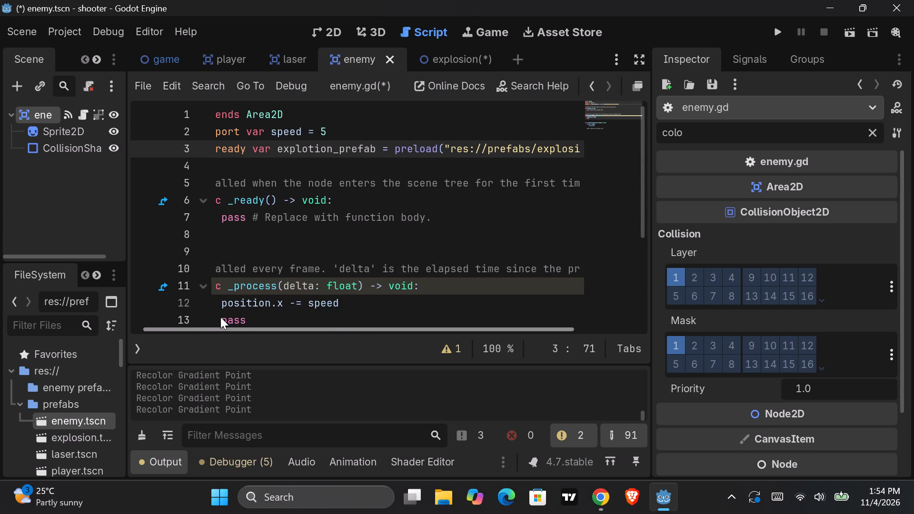
left_click_drag(220, 317, 220, 317)
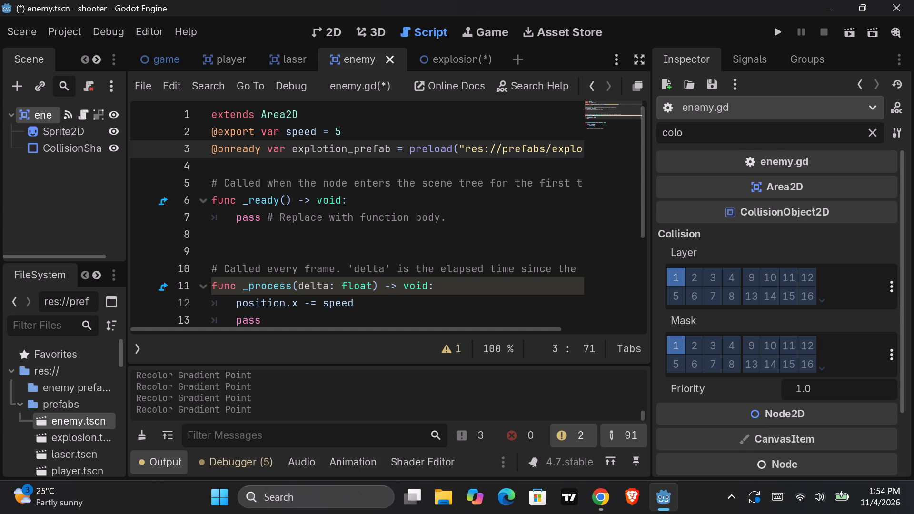
key("ctrl+s")
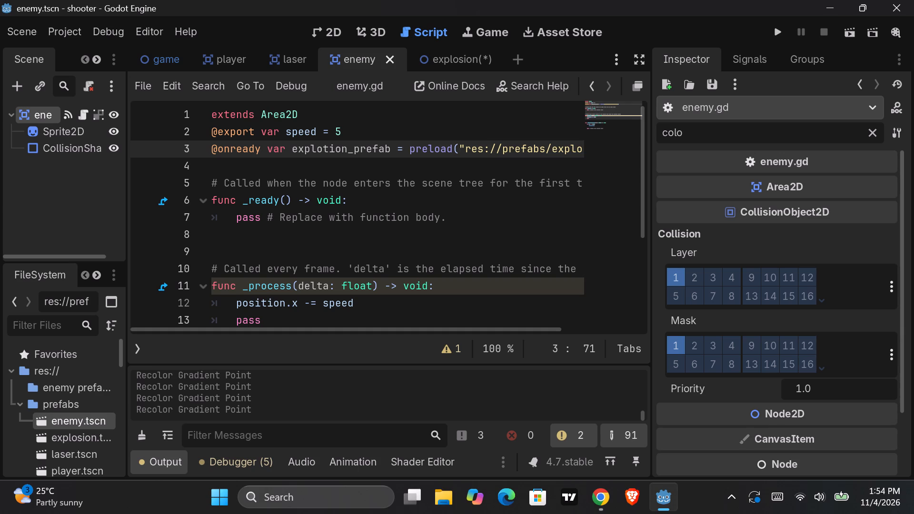
Declare a local variable named explosion as the first line inside the "if area is laser" block of _on_area_entered.
scroll(312, 237, "down", 6)
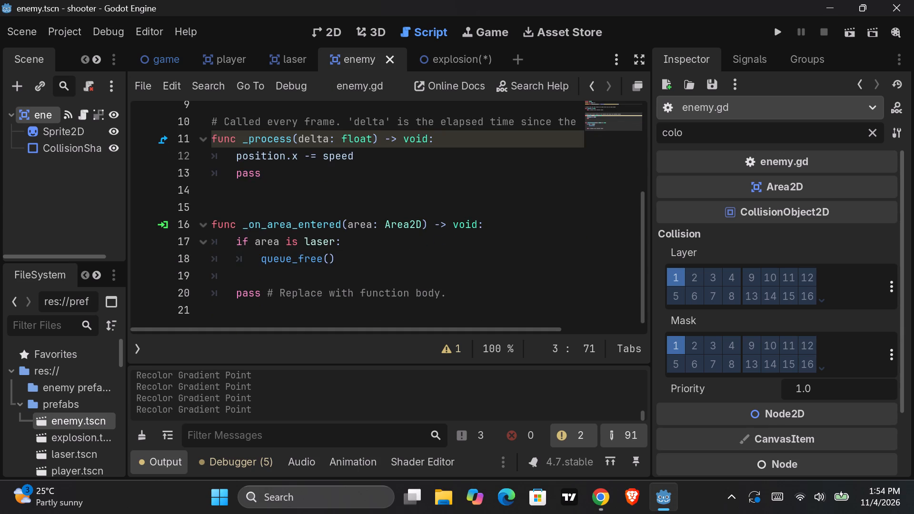
left_click(351, 238)
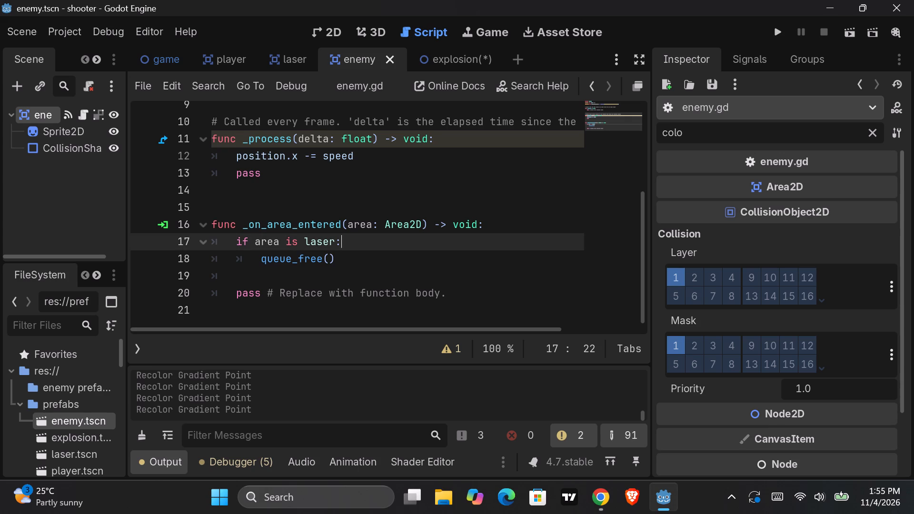
key("Return")
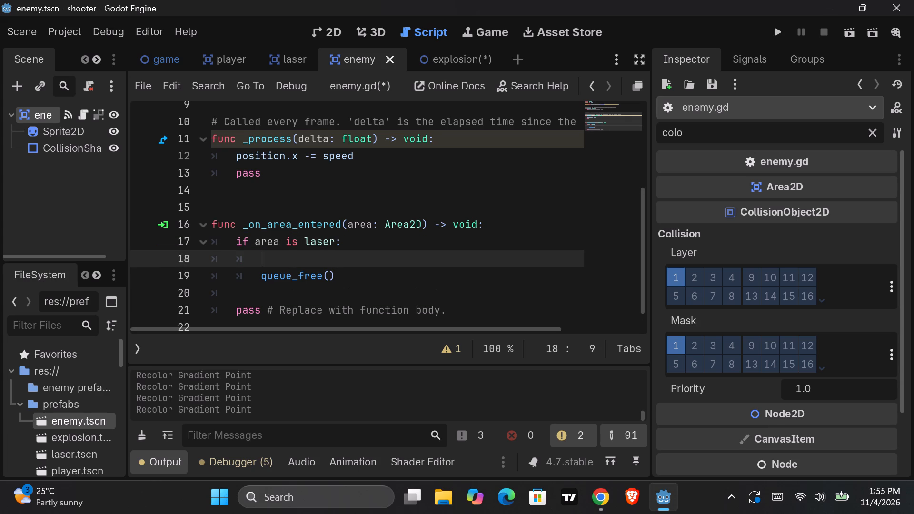
type("var")
key("space")
type("explosi")
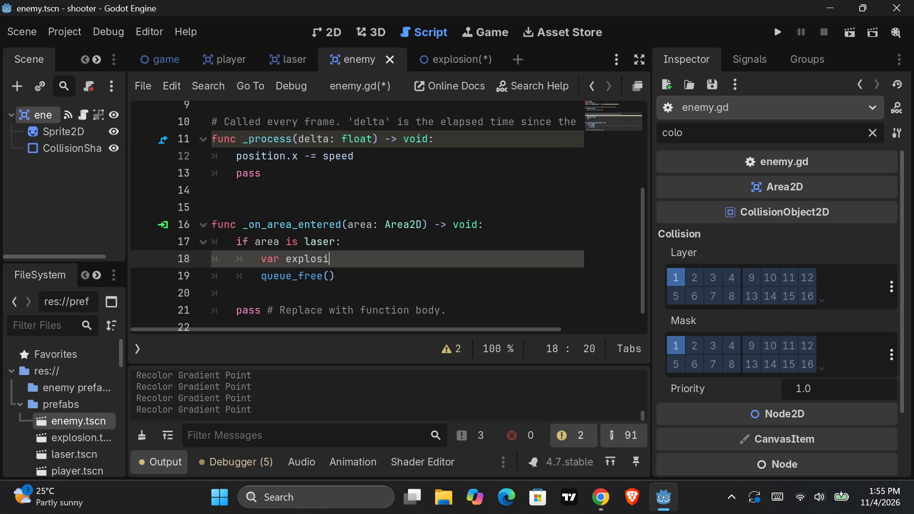
type("on")
Assign explotion_prefab.instantiate() to the local explosion variable.
key("space")
key("shift+plus")
key("BackSpace")
type("= explo")
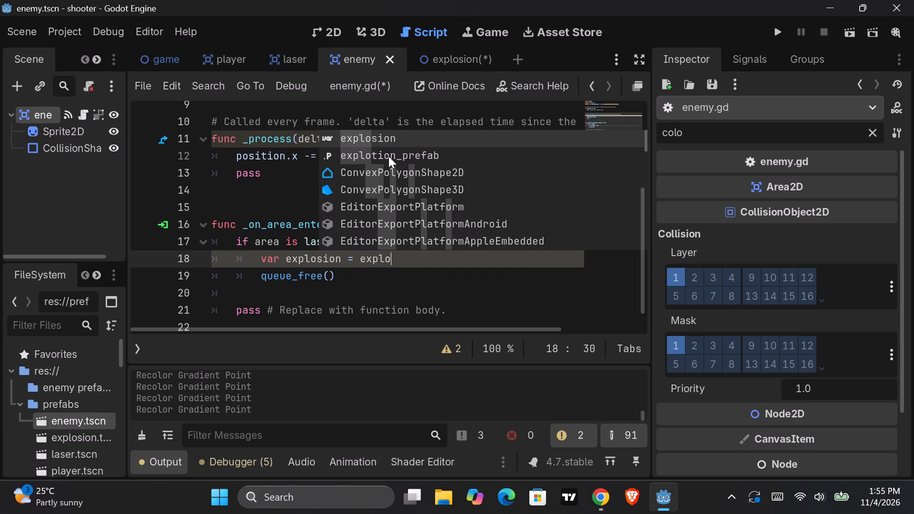
left_click(388, 158)
double_click(388, 158)
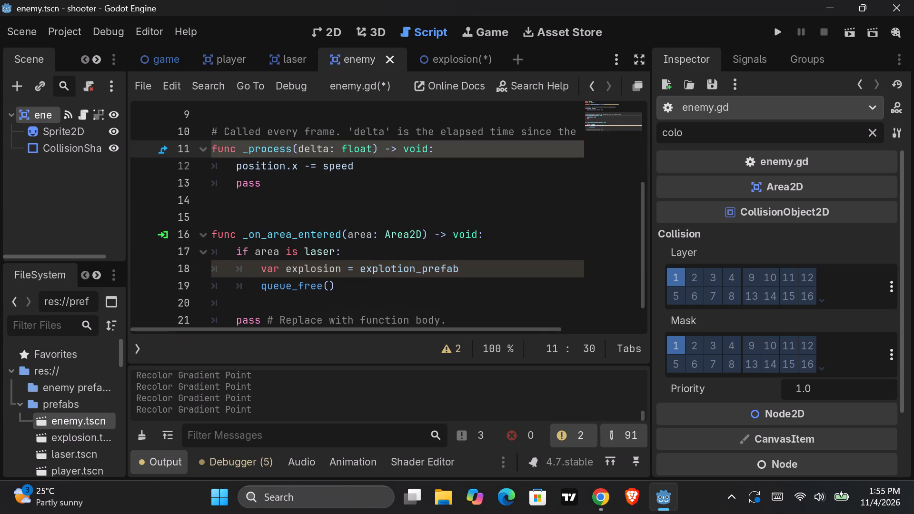
left_click(462, 267)
type(".ins")
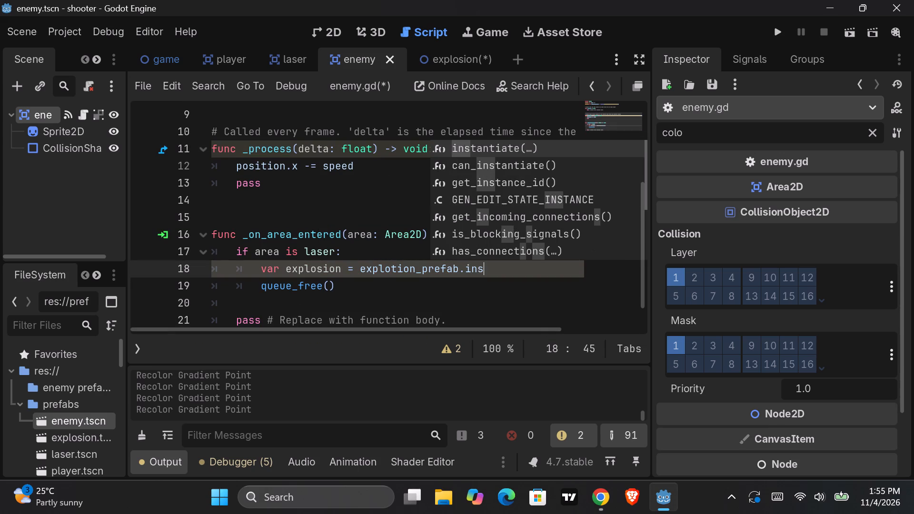
left_click(495, 149)
double_click(495, 149)
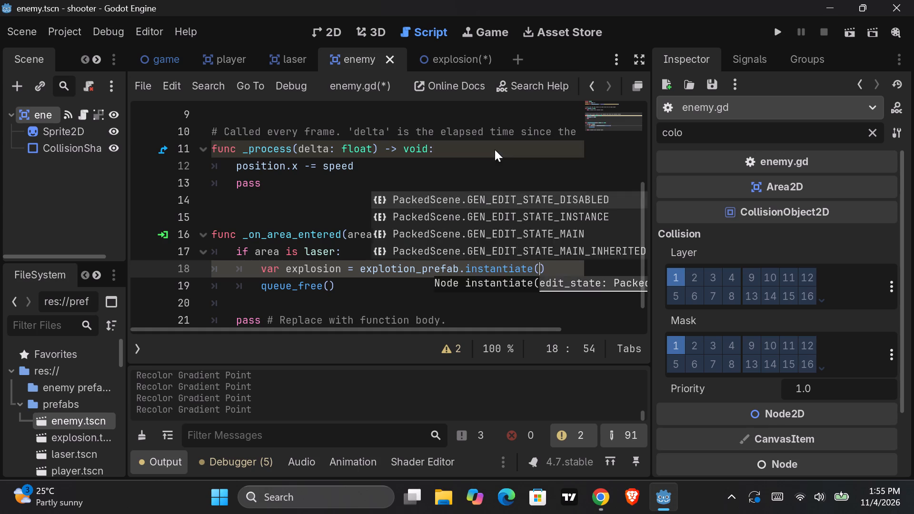
left_click(550, 265)
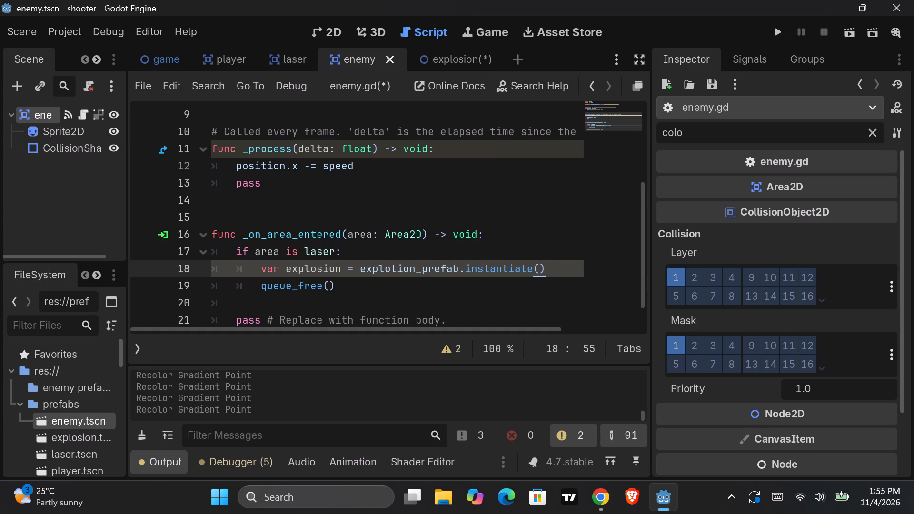
Add the line explosion.position = position below the instantiation line.
key("Return")
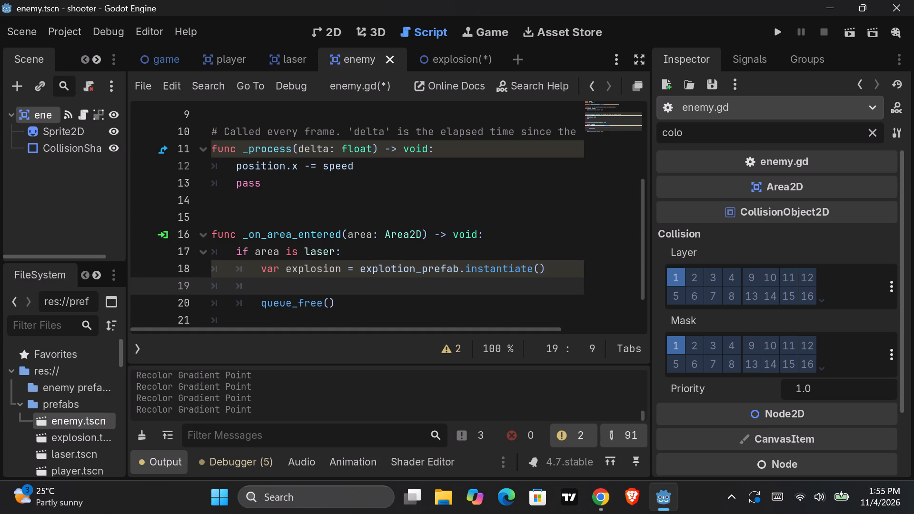
type("explosion.position")
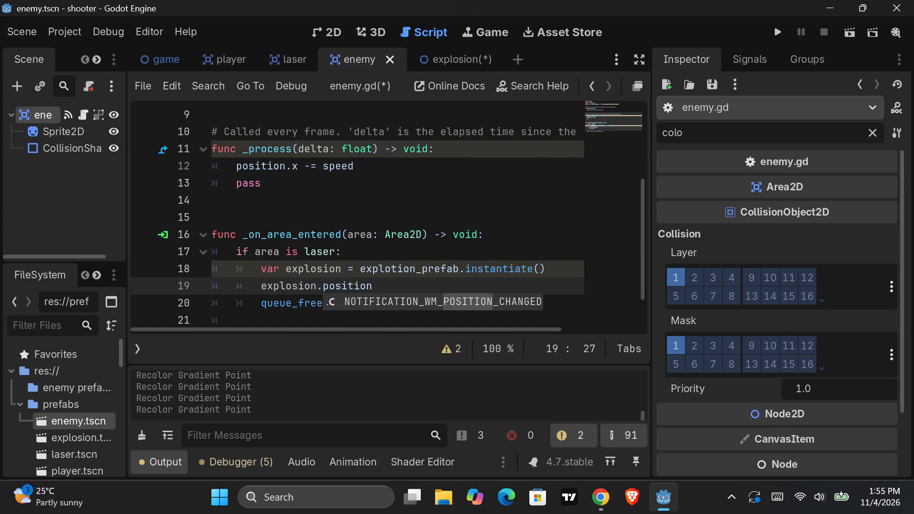
left_click(394, 286)
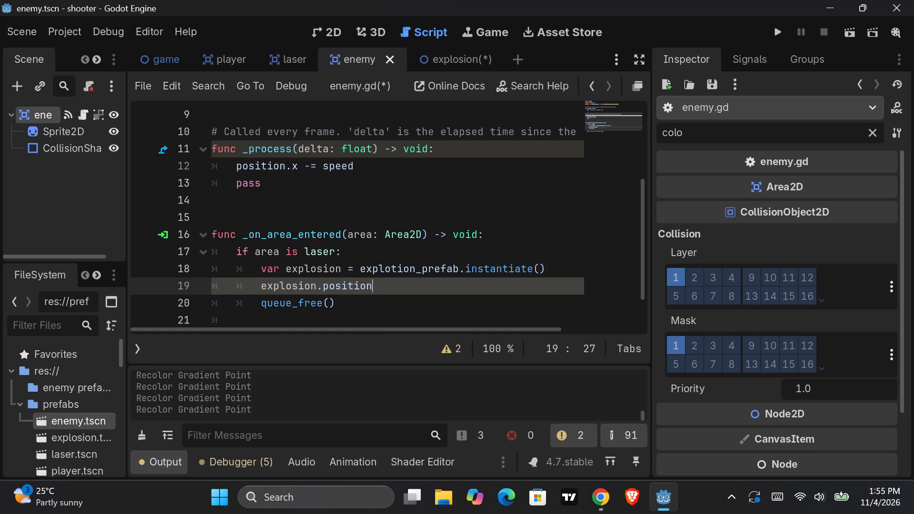
key("space")
key("shift+plus")
key("BackSpace")
key("equal")
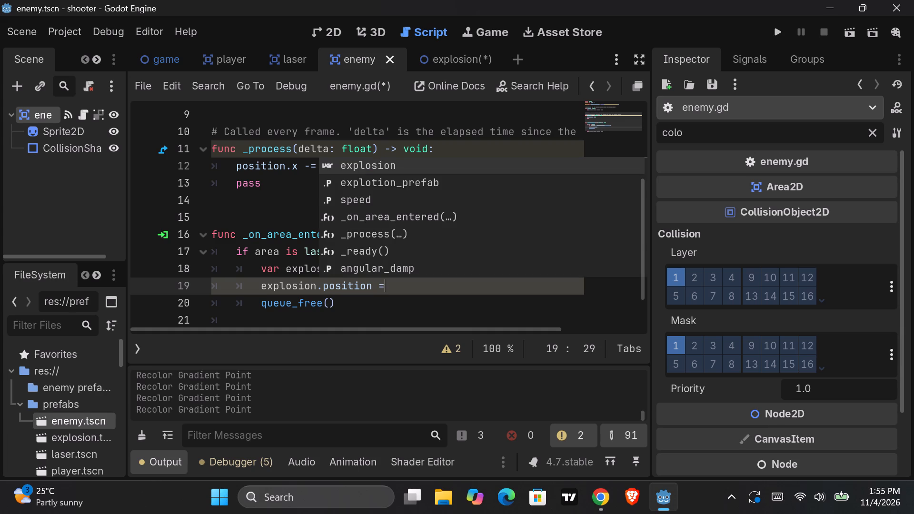
key("space")
type("position")
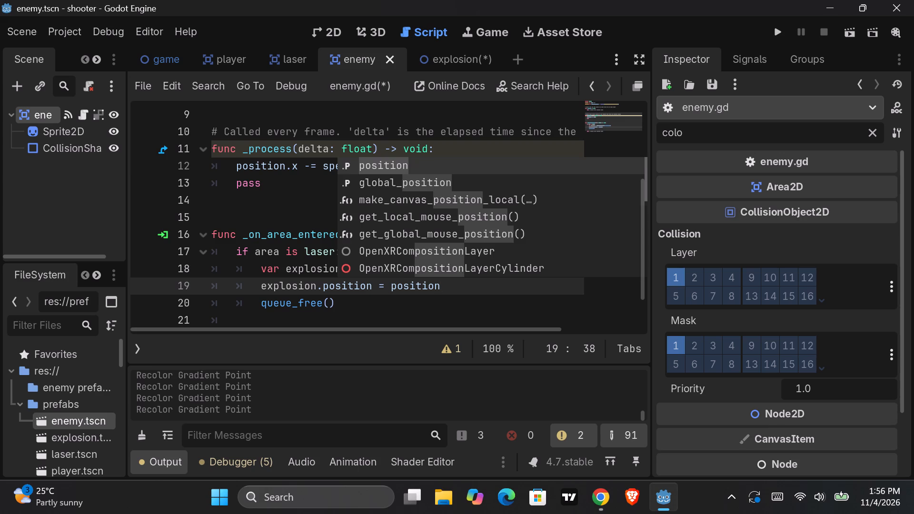
key("Return")
Add a get_parent() call on a new line between the position assignment and queue_free().
key("Return")
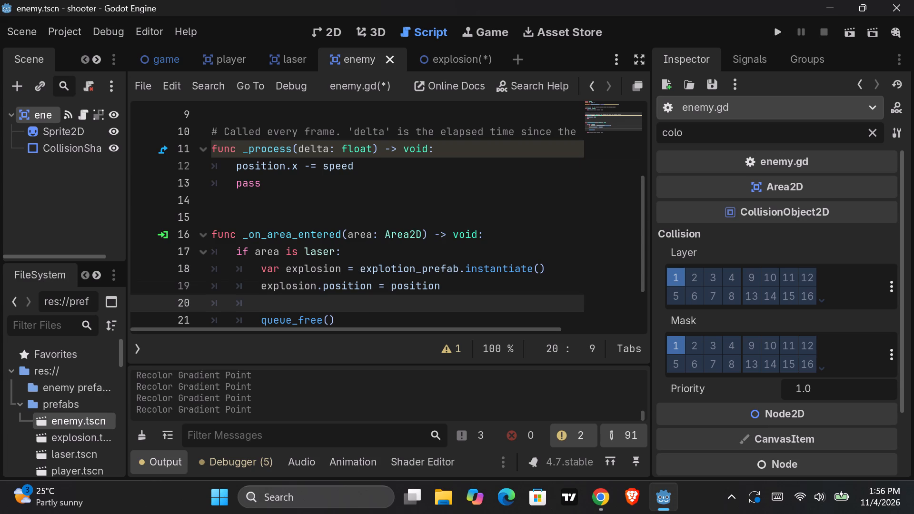
type("get")
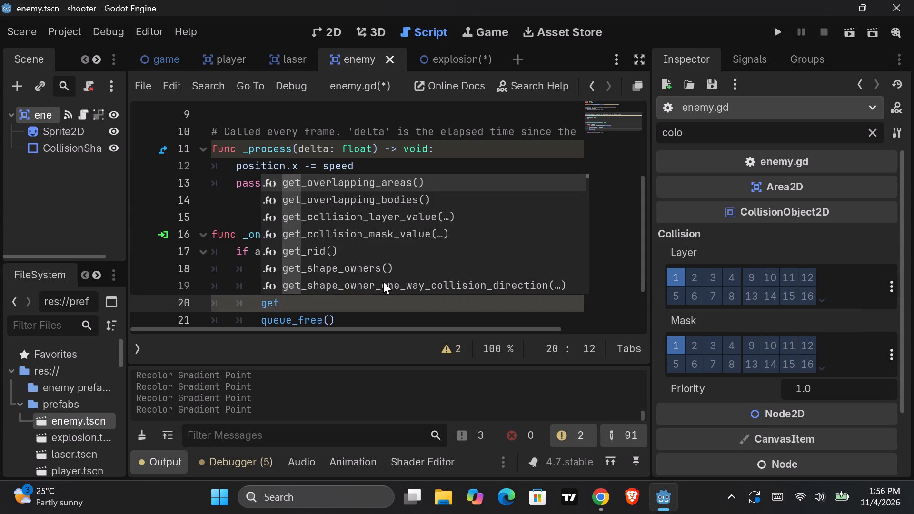
key("shift+underscore")
type("parent")
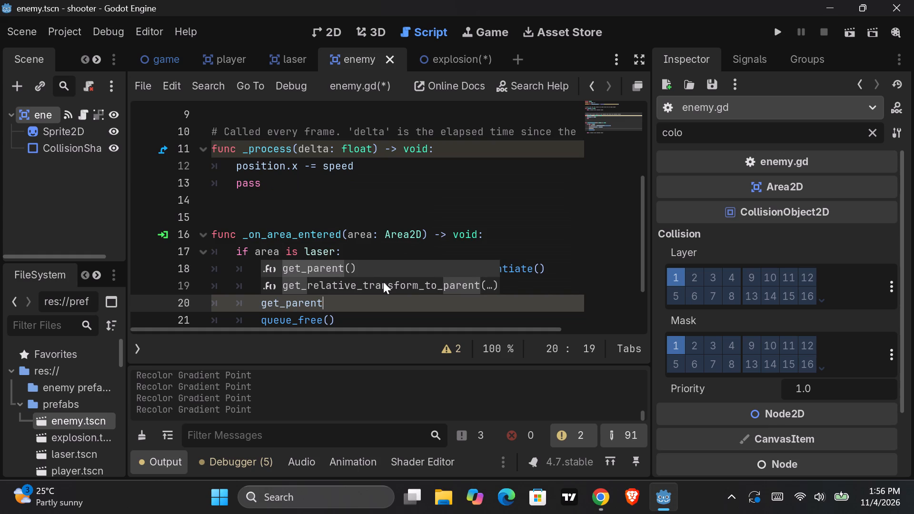
key("shift+parenleft")
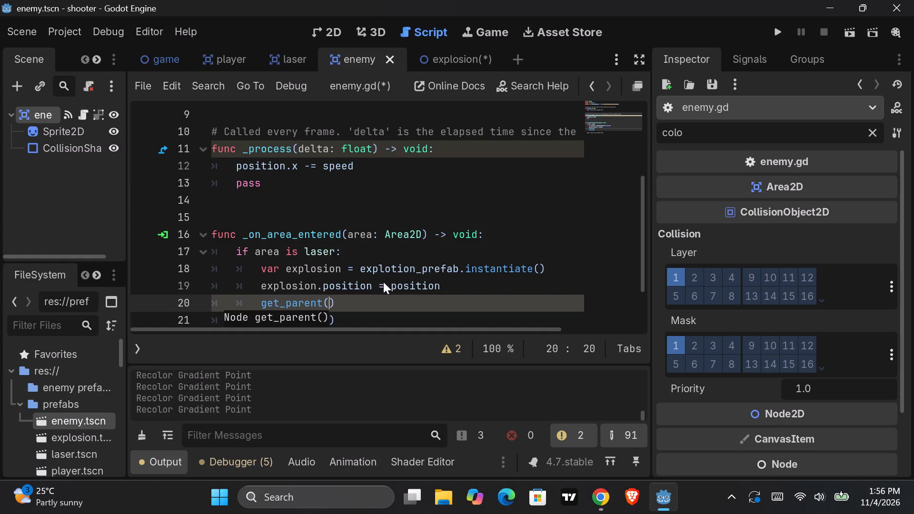
key("Right")
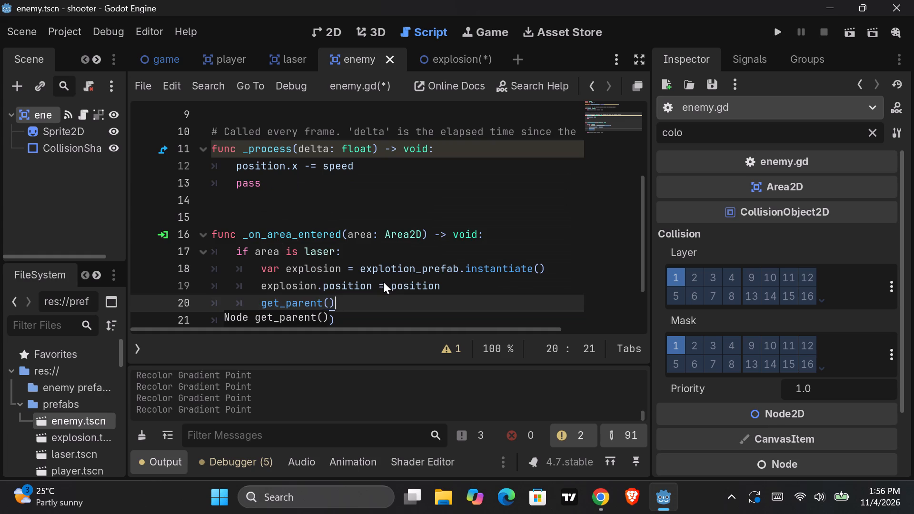
Chain the add_child method name onto the get_parent() call.
key("period")
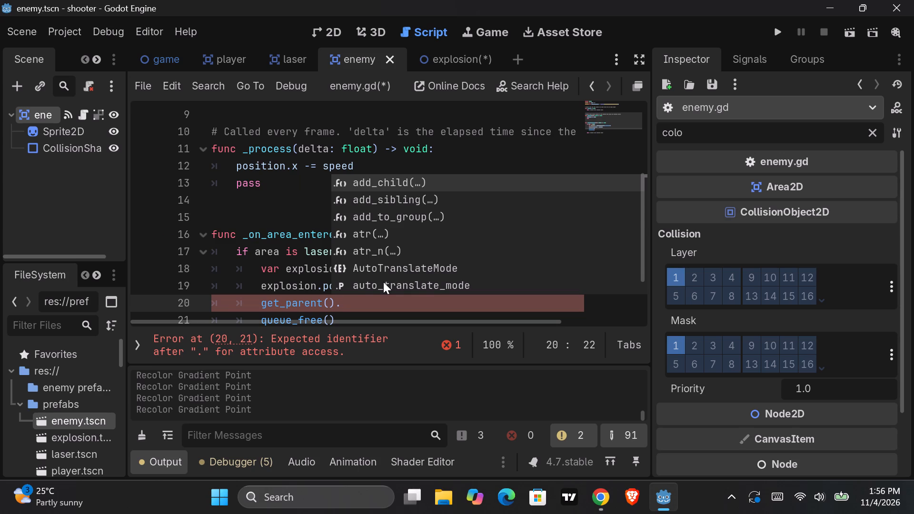
type("add")
key("space")
type("cho")
key("BackSpace")
type("ild")
key("Left")
key("Left")
key("Left")
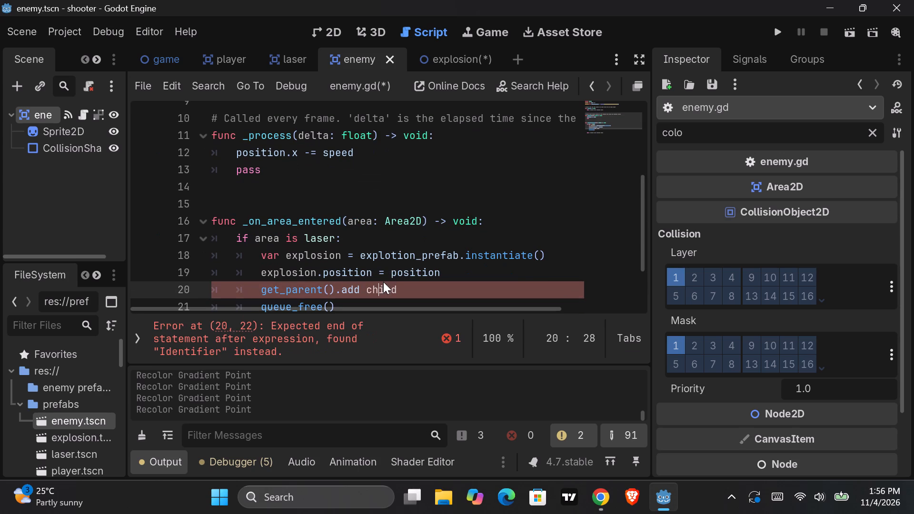
key("Left")
key("Left")
key("BackSpace")
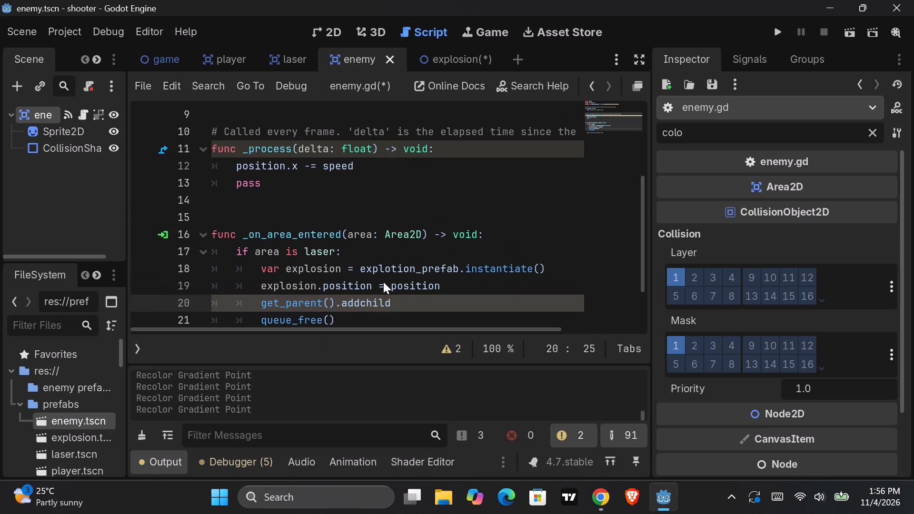
key("shift+underscore")
left_click(406, 306)
Pass the local explosion variable as the argument of add_child, completing get_parent().add_child(explosion).
key("shift+parenleft")
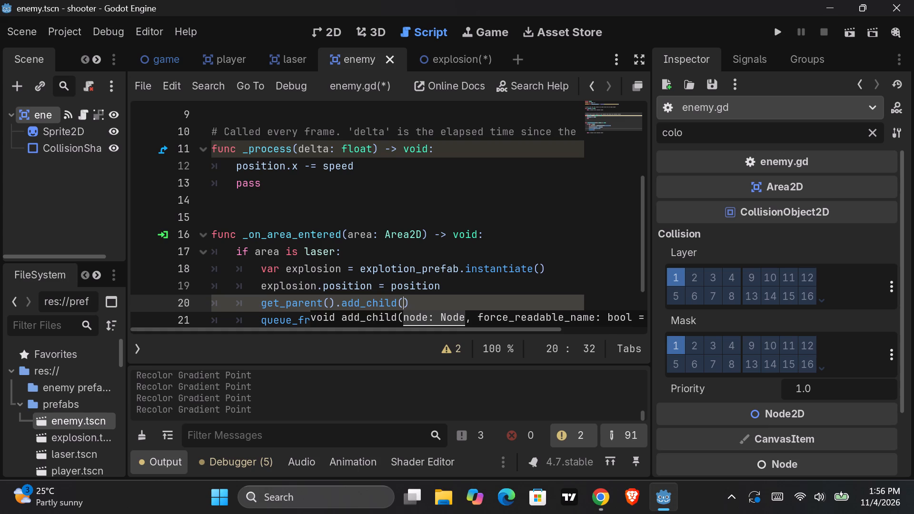
type("explotion")
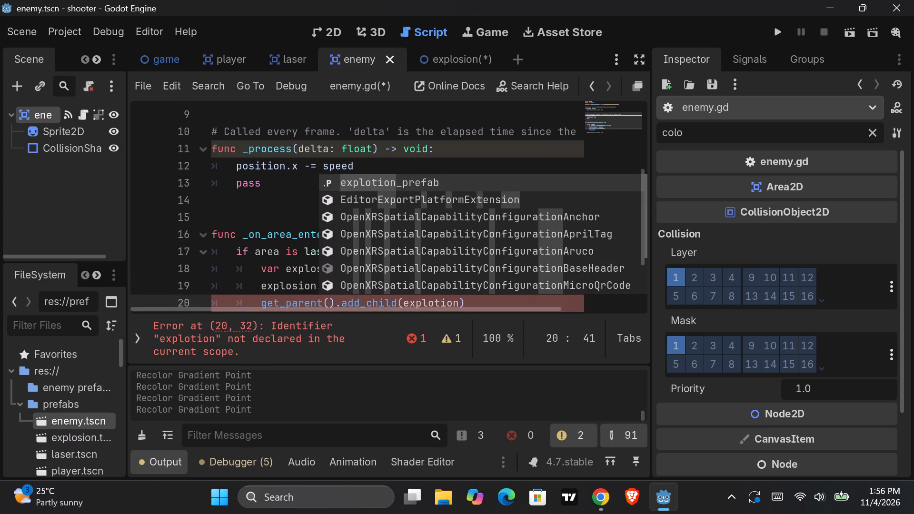
left_click(484, 303)
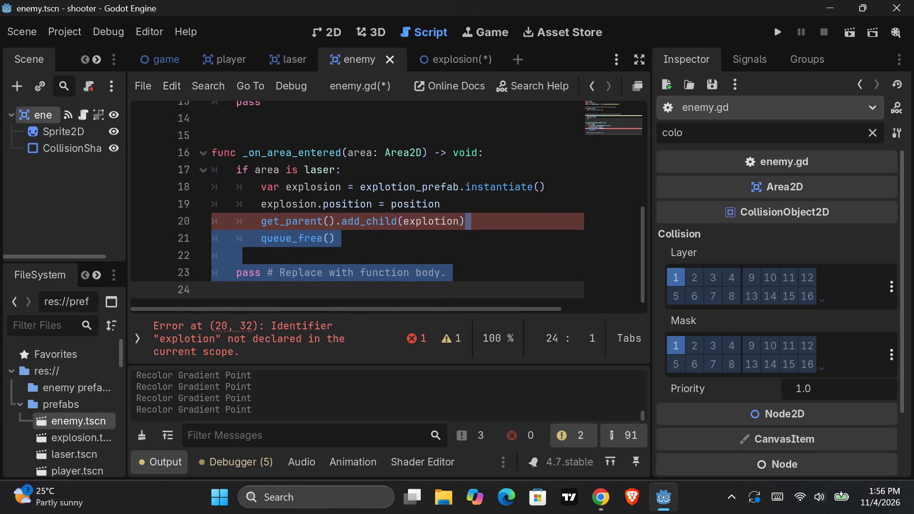
left_click(437, 223)
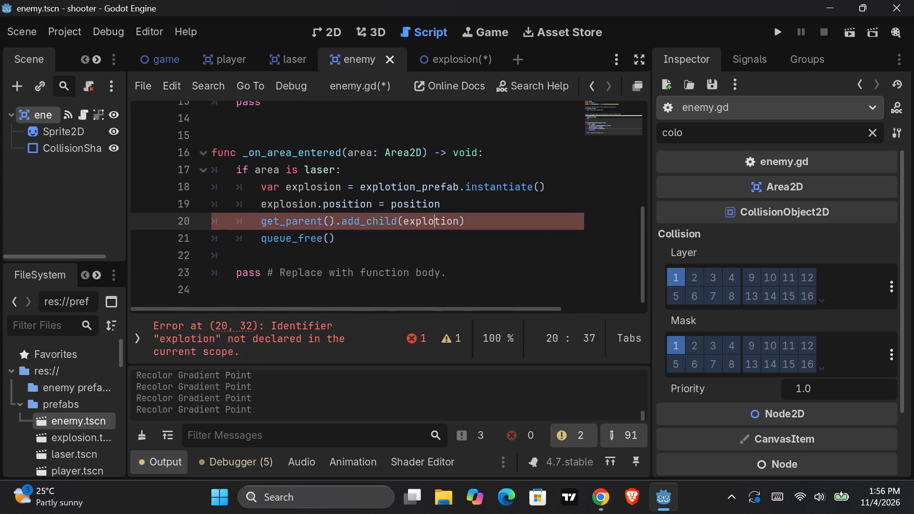
left_click(440, 223)
key("BackSpace")
key("s")
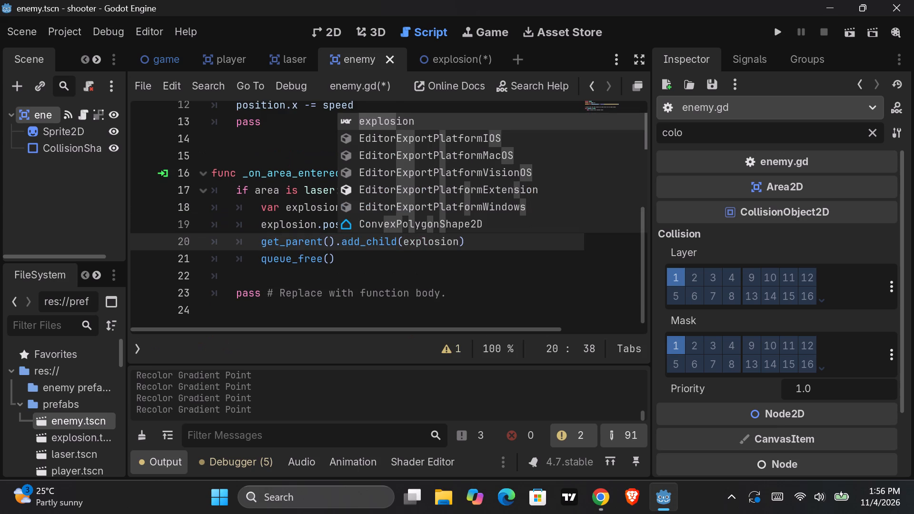
left_click(481, 278)
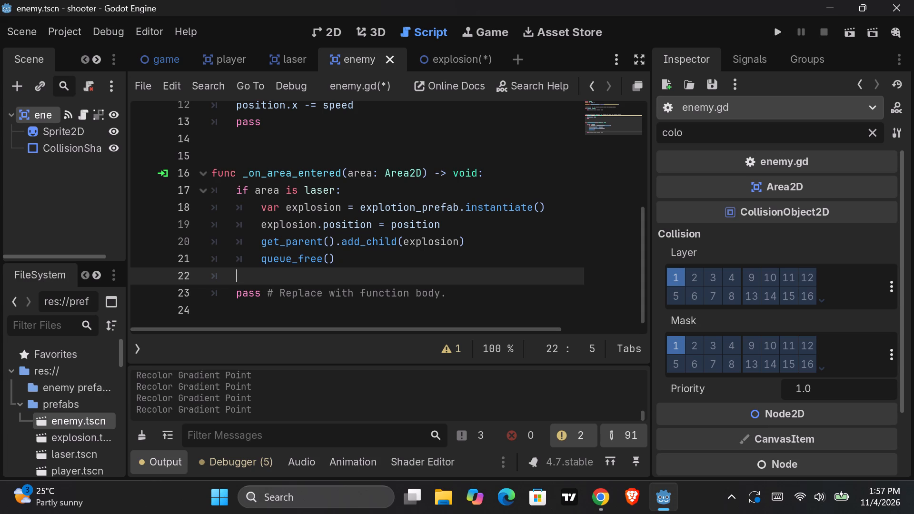
Add the line area.queue_free() below queue_free() in the laser collision block and save the script.
left_click(360, 255)
key("Return")
type("areaa")
key("BackSpace")
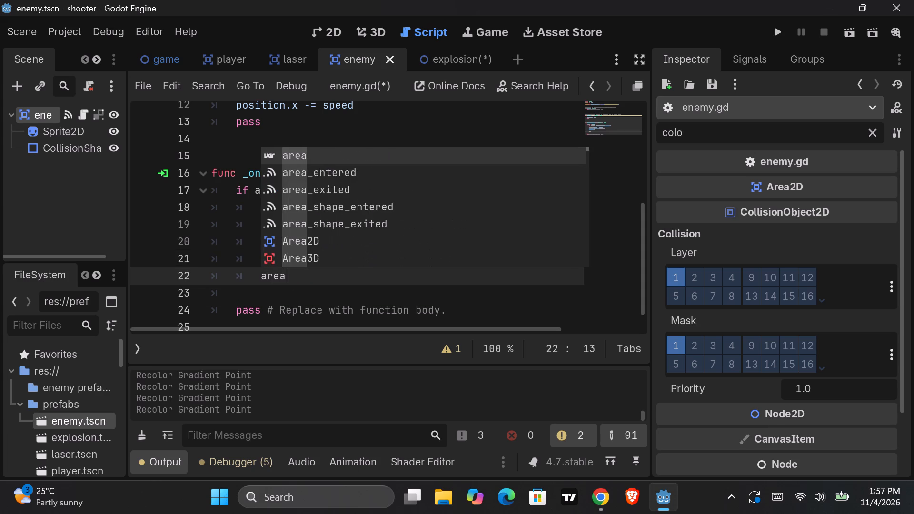
key("period")
key("q")
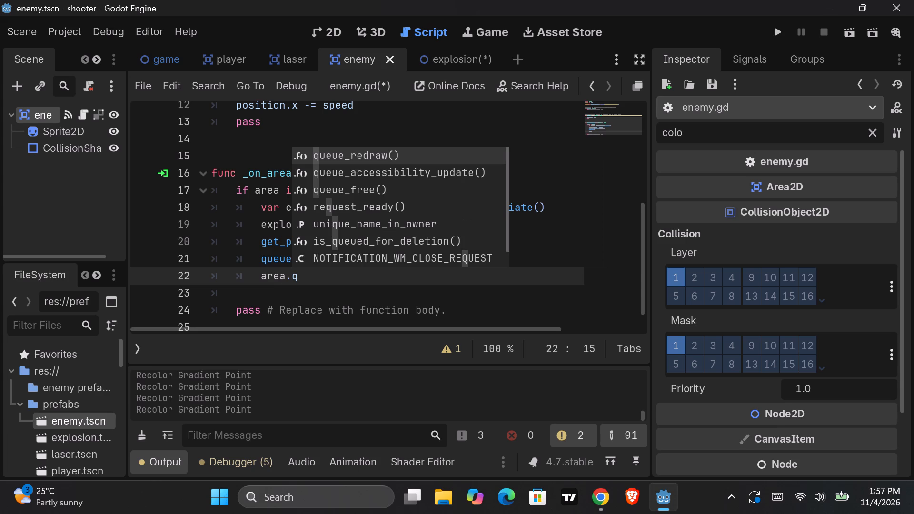
double_click(367, 190)
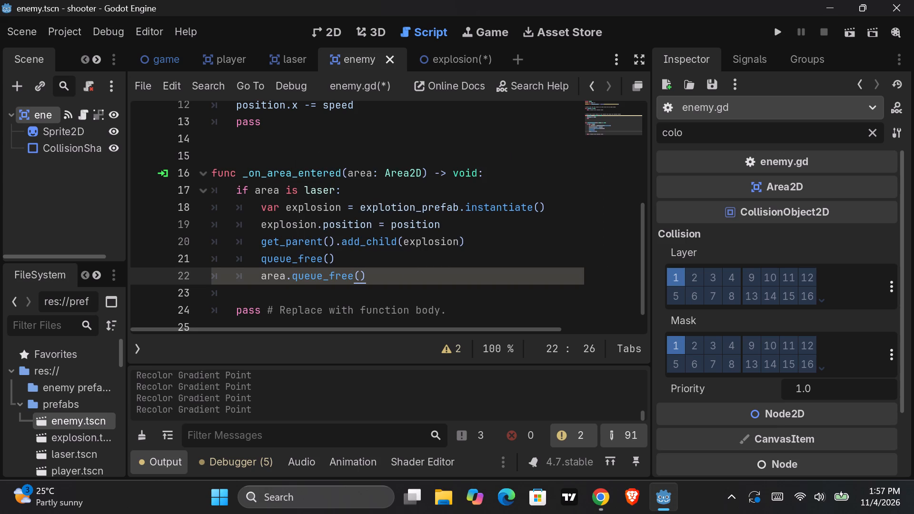
left_click(267, 291)
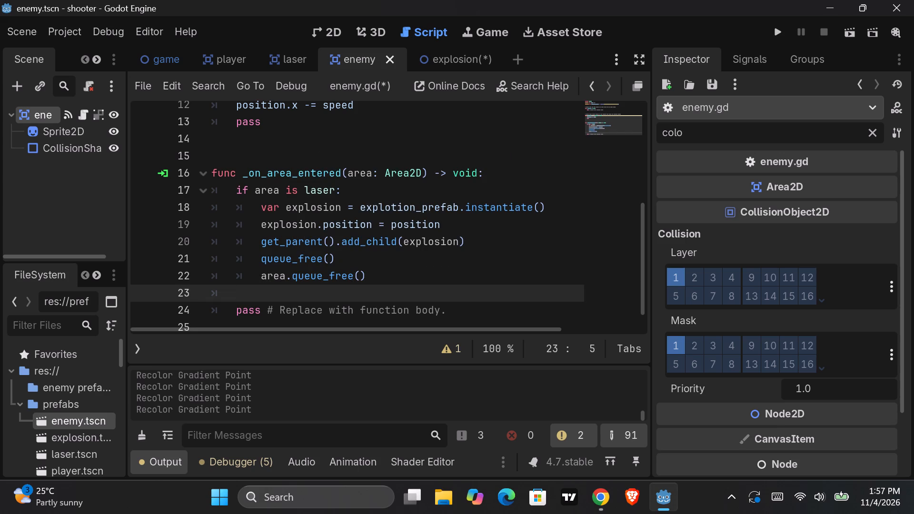
key("ctrl+s")
Run the project and shoot enemies at several positions to check the explosion effect on laser hits.
left_click(774, 31)
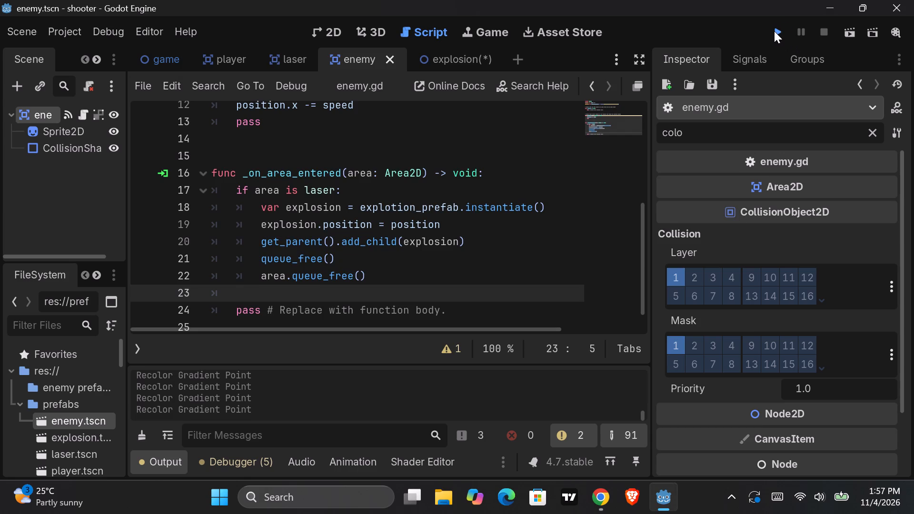
key("space")
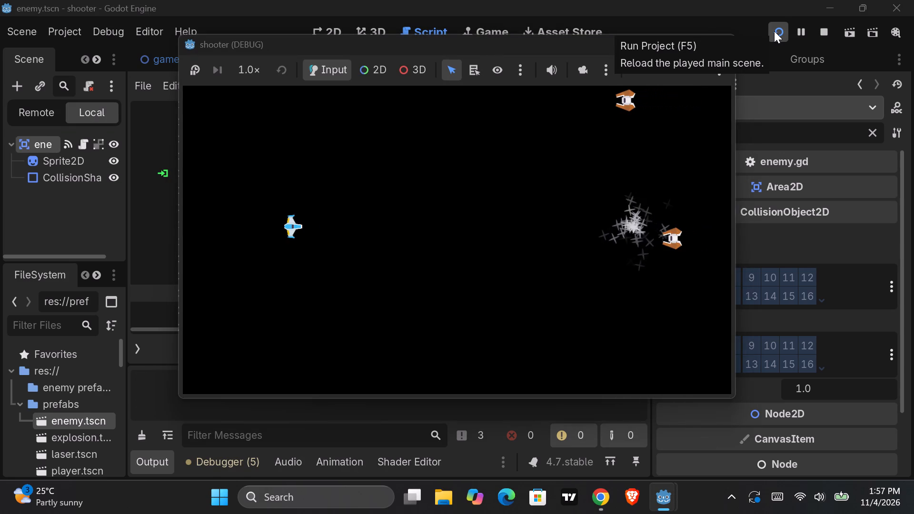
key("Down")
key("space")
key("Up")
key("space")
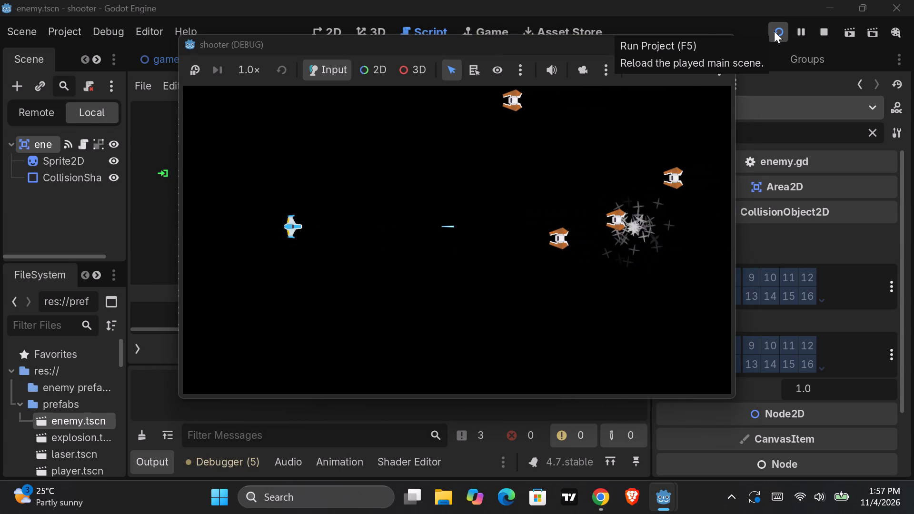
key("Down")
key("space")
key("Up")
key("space")
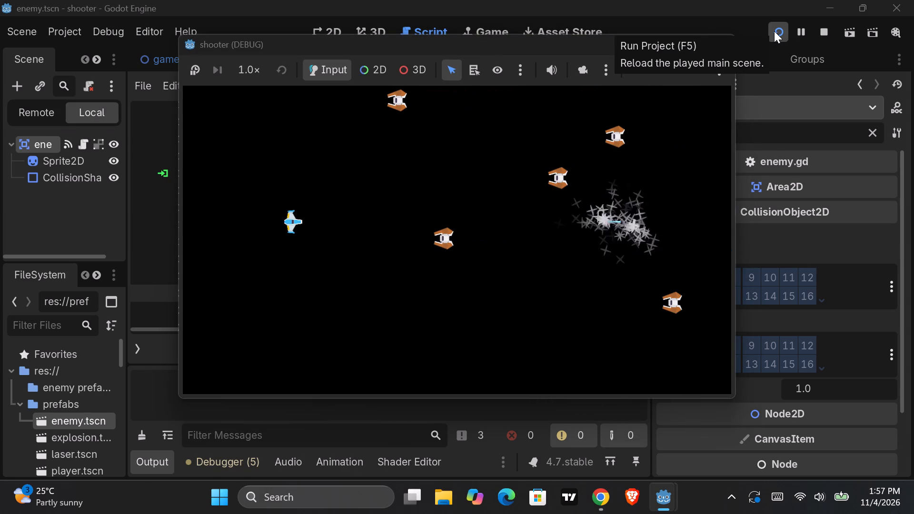
key("Up")
key("Up")
key("Up")
key("space")
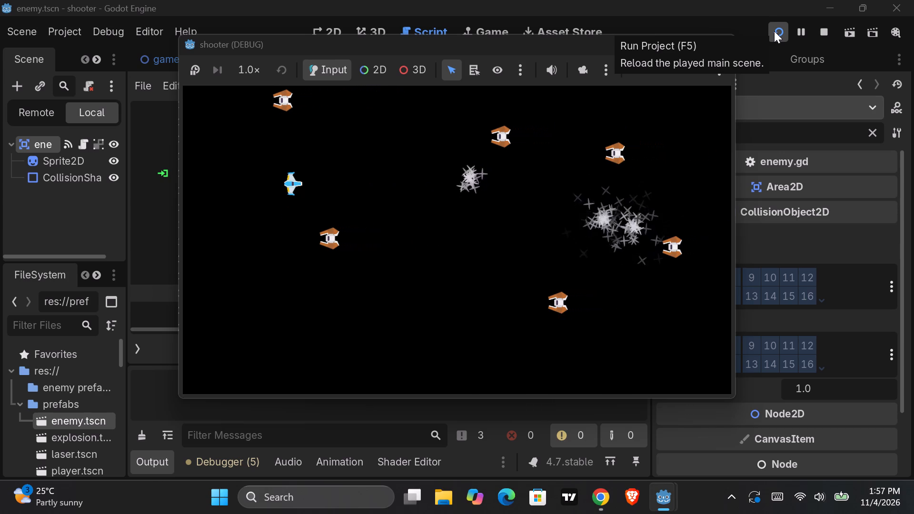
key("Right")
key("Down")
key("space")
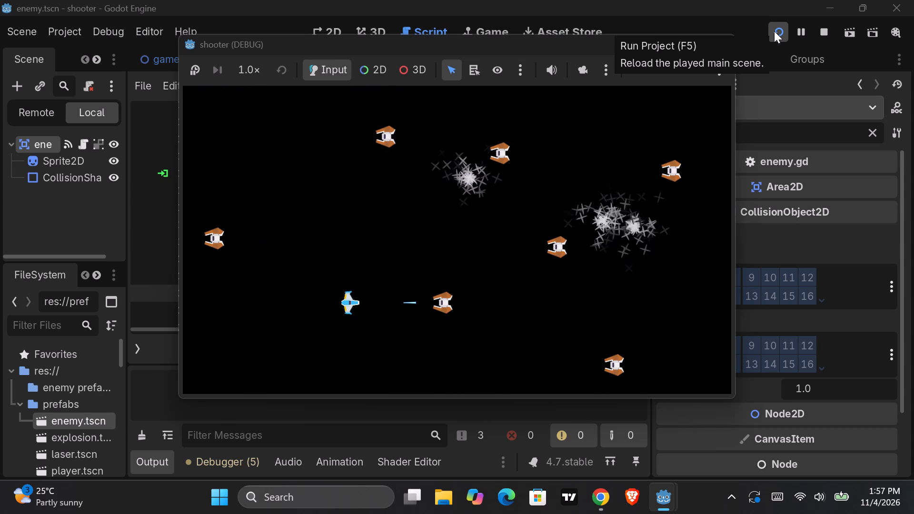
key("Up")
key("Up")
key("space")
key("Down")
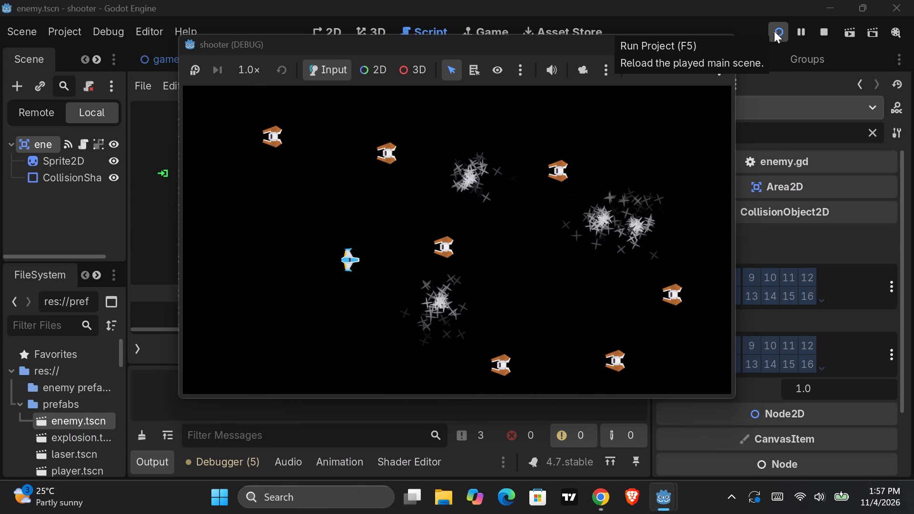
key("space")
key("Down")
key("Down")
key("space")
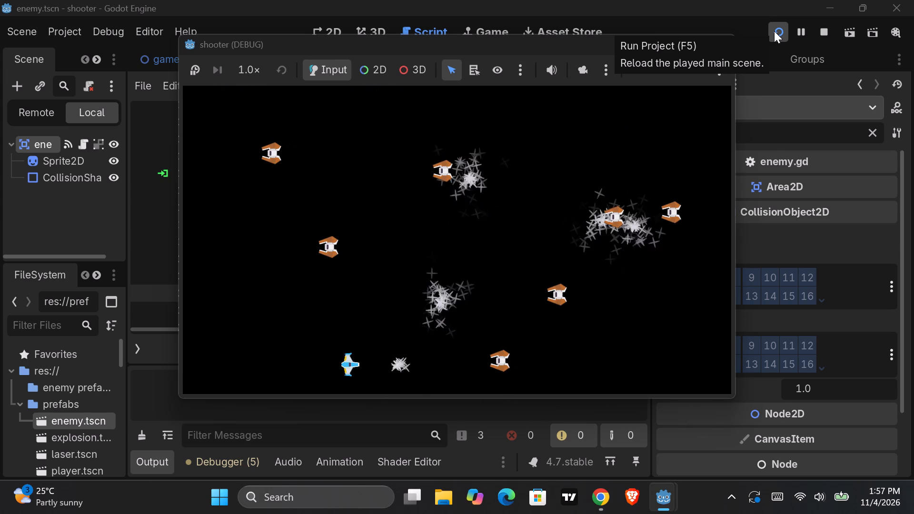
key("space")
key("Up")
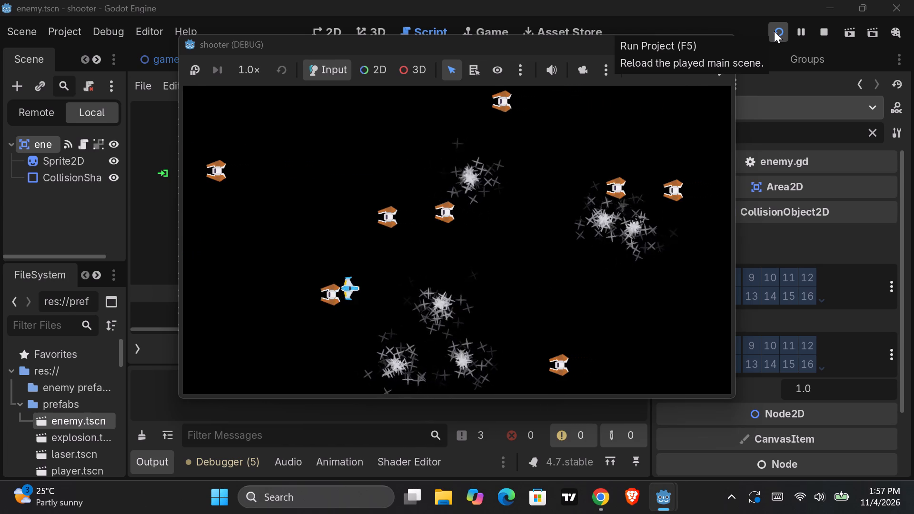
key("Down")
key("Right")
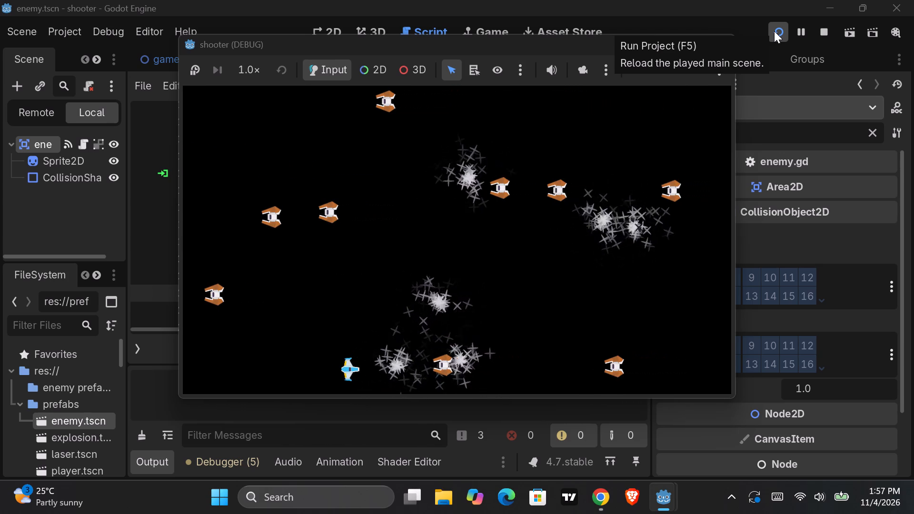
Fly the ship back along the bottom of the playfield and shoot enemies there to test the laser-hit explosions.
key("Left")
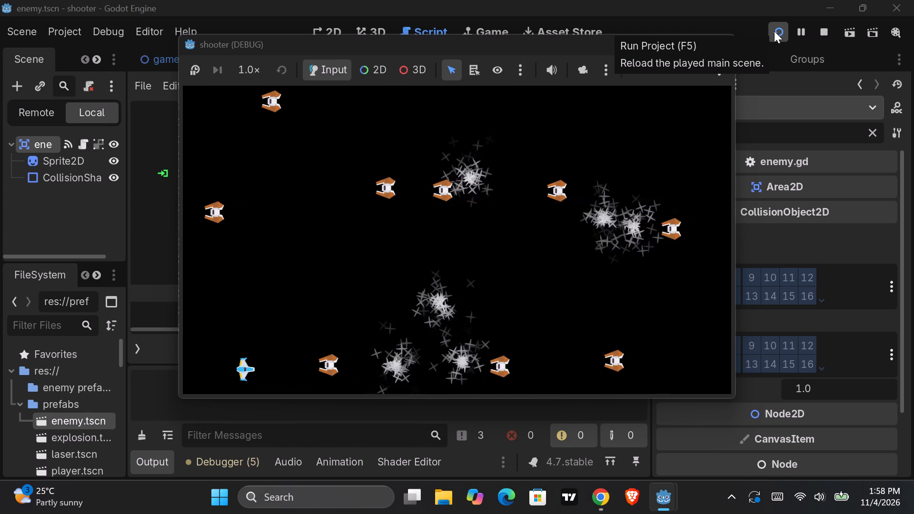
key("Right")
key("Left")
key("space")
key("Right")
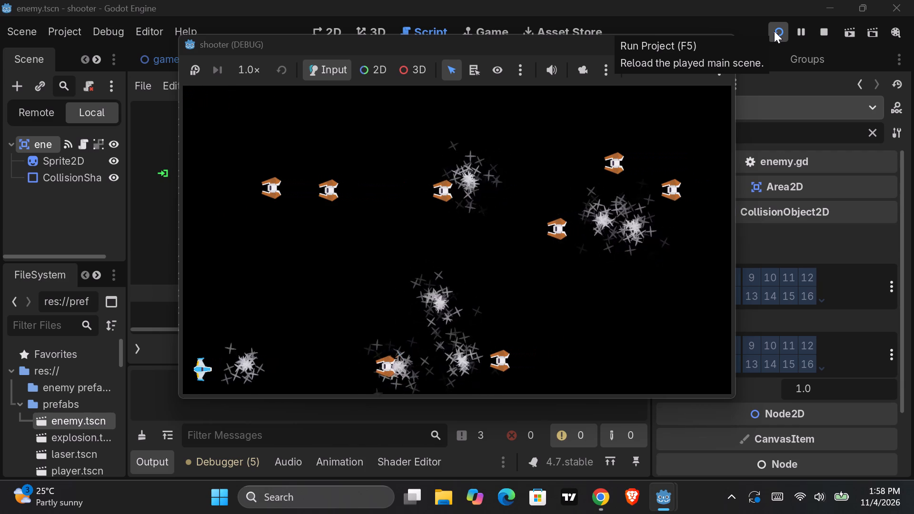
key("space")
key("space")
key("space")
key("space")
Fly the ship up to the top of the playfield, shooting enemies on the way to test the explosion at different heights.
key("Up")
key("Up")
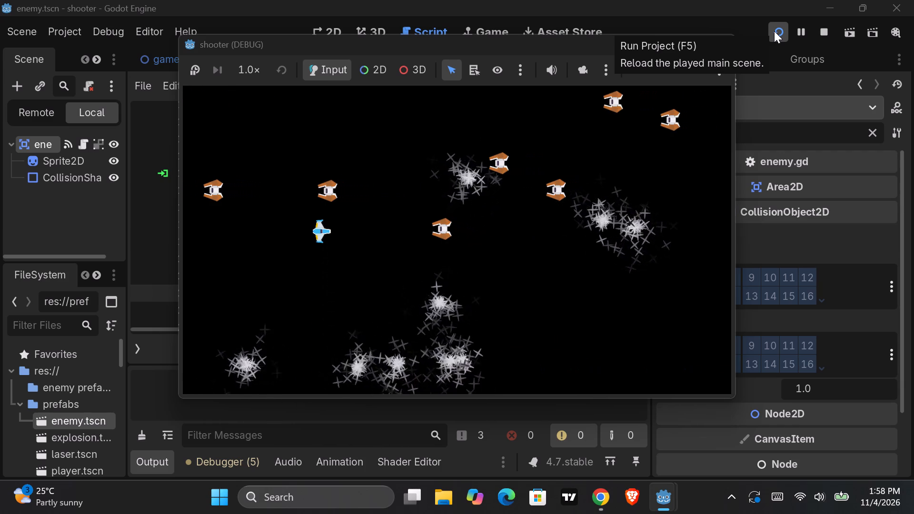
key("Left")
key("Left")
key("Up")
key("Up")
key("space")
key("Down")
key("Down")
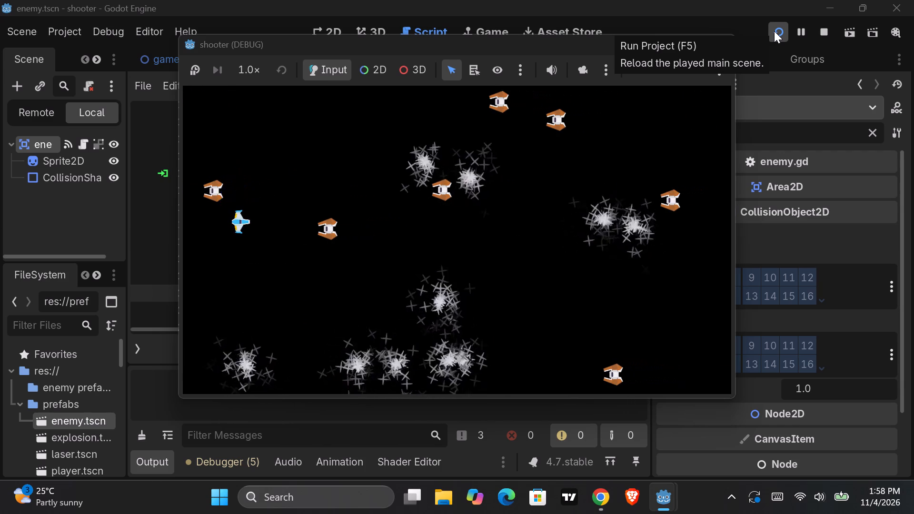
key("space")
key("Up")
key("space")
key("Up")
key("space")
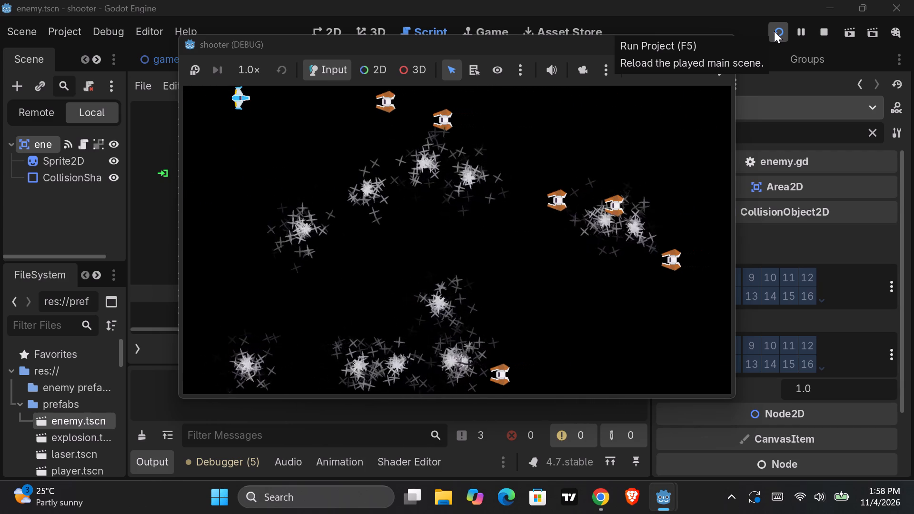
key("Down")
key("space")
Sweep the ship up and down around mid-height, shooting incoming enemies to check whether the explosion particles ever stop.
key("Down")
key("Down")
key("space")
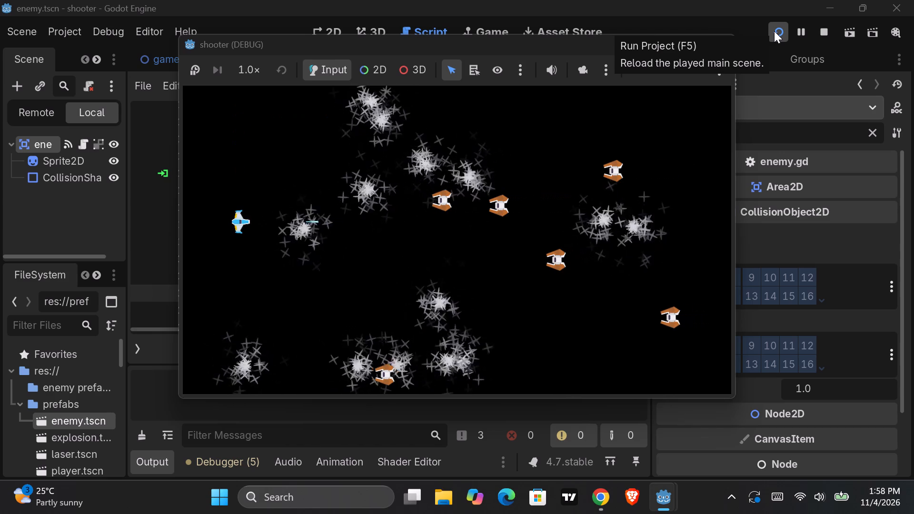
key("Up")
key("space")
key("Down")
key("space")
key("Down")
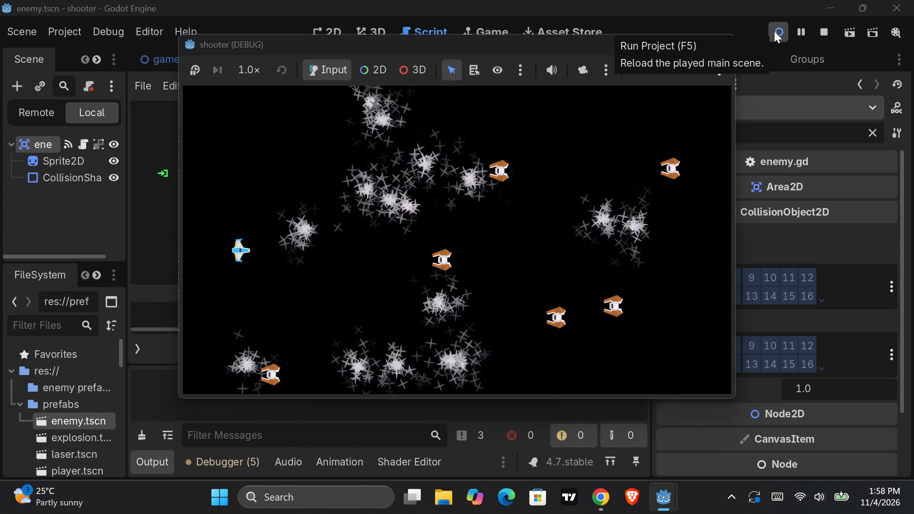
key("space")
key("Up")
key("Up")
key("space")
key("Down")
key("Down")
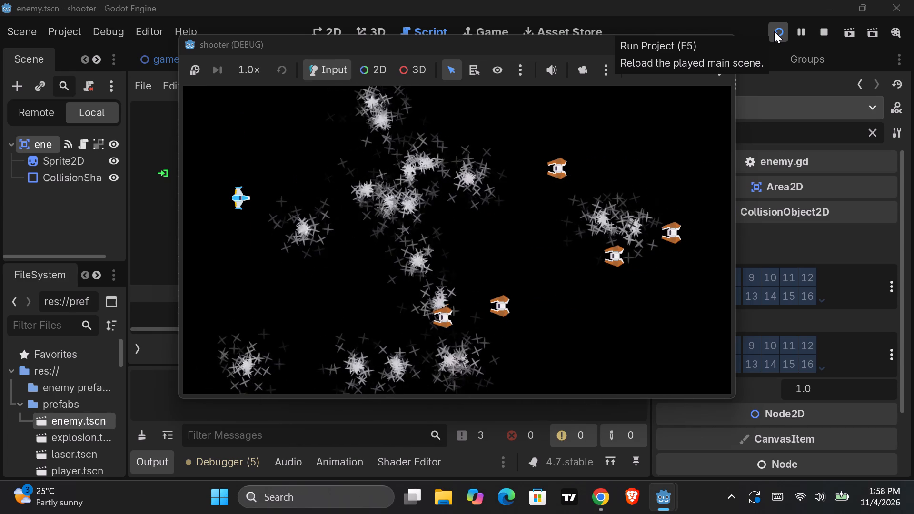
key("Up")
key("Down")
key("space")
key("Up")
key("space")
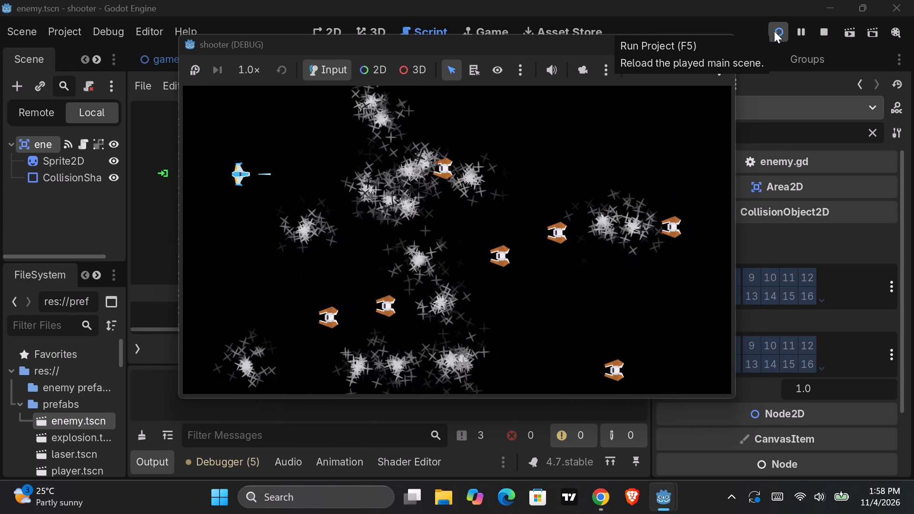
key("Down")
key("Down")
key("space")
key("Up")
key("Down")
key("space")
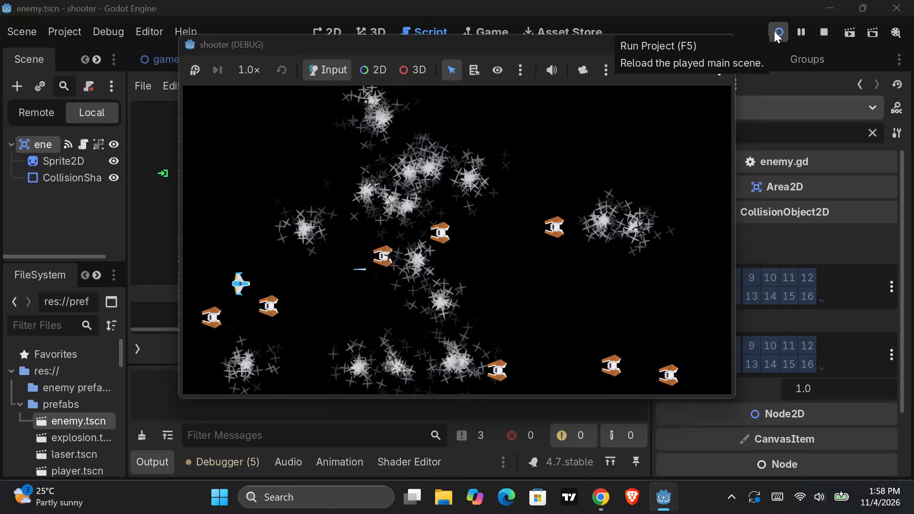
key("Up")
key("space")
key("Up")
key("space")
key("Down")
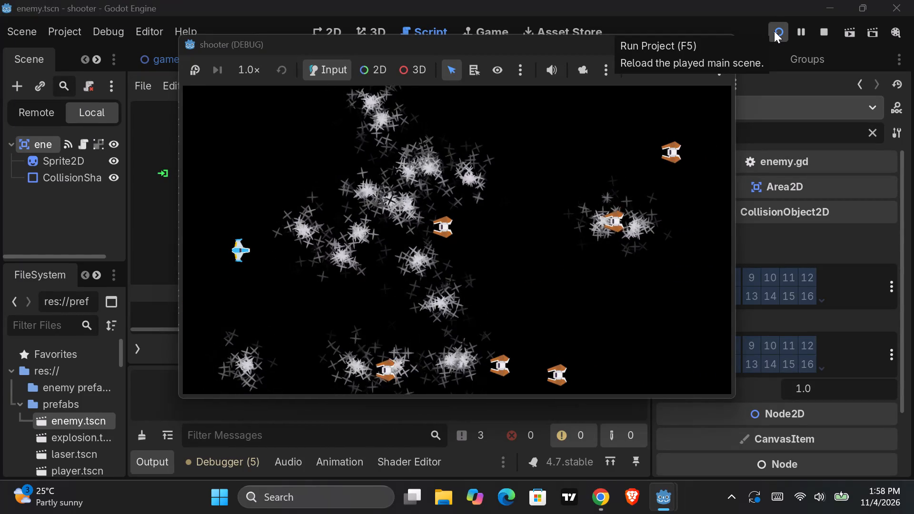
key("Up")
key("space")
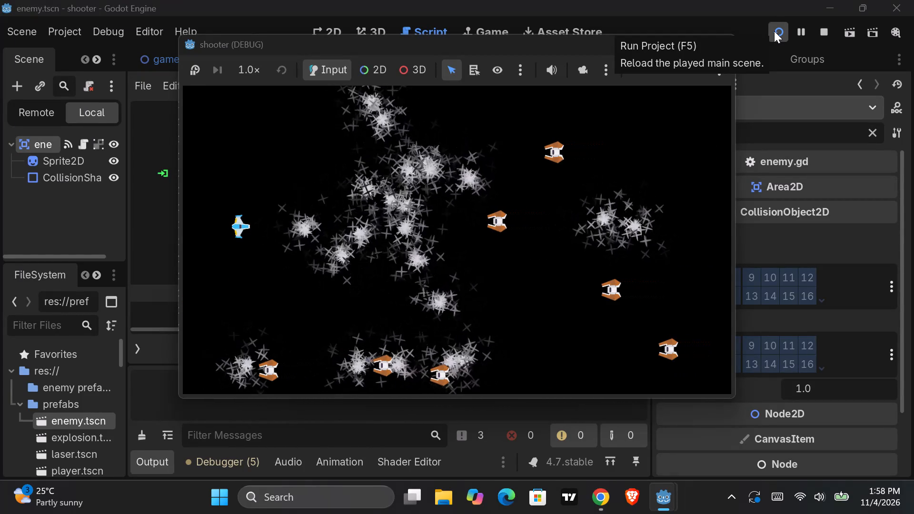
Close the running game and return to the _on_area_entered code in the enemy script.
left_click(727, 38)
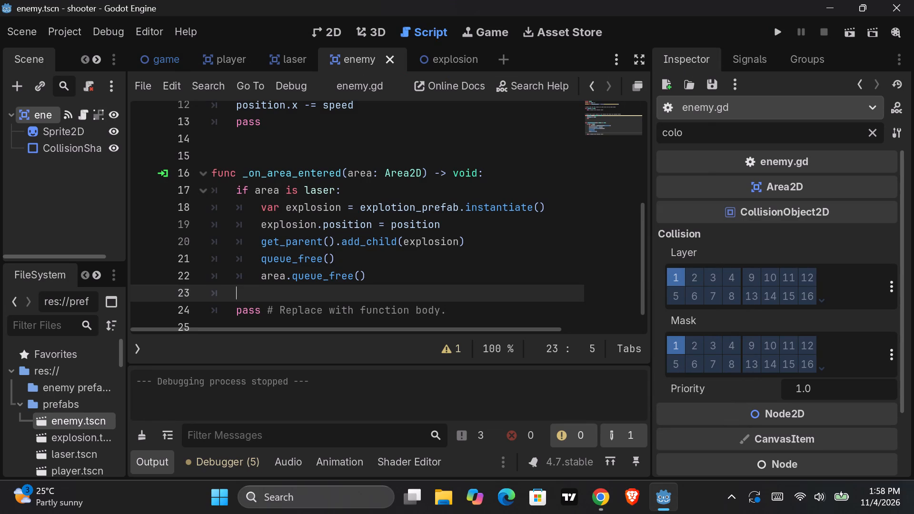
scroll(507, 218, "down", 1)
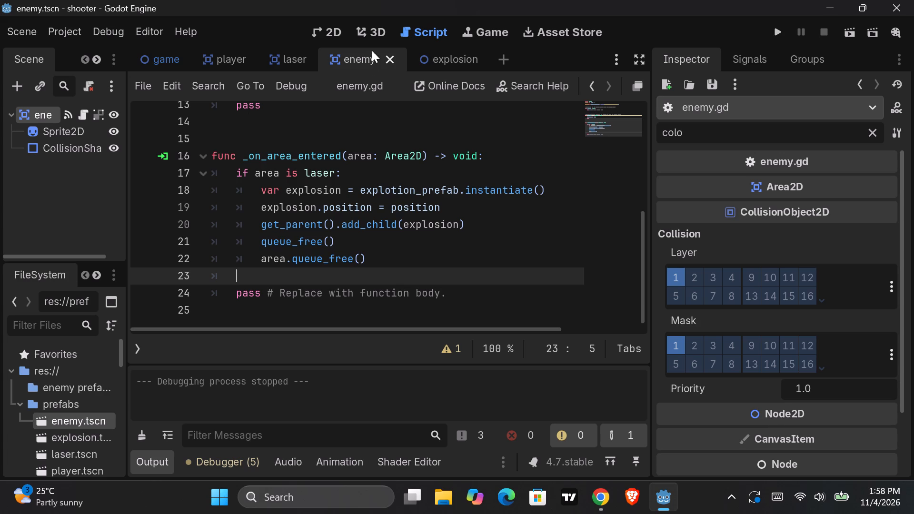
In the explosion scene, clear the GPUParticles2D property filter, enable One Shot under Time, and save the scene.
left_click(452, 53)
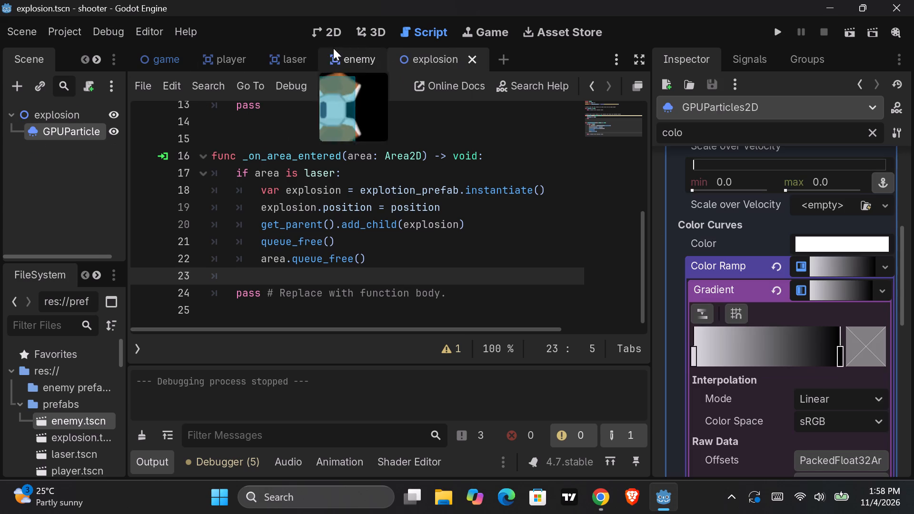
left_click(321, 34)
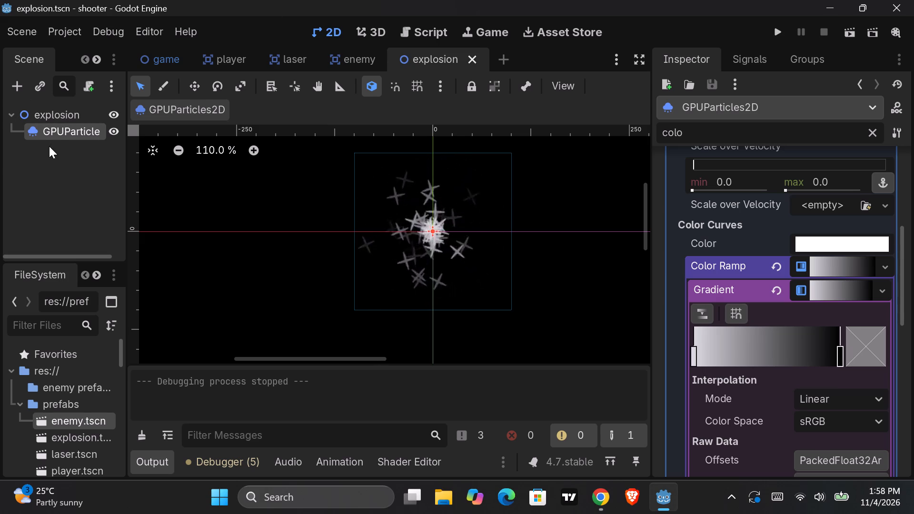
left_click(58, 136)
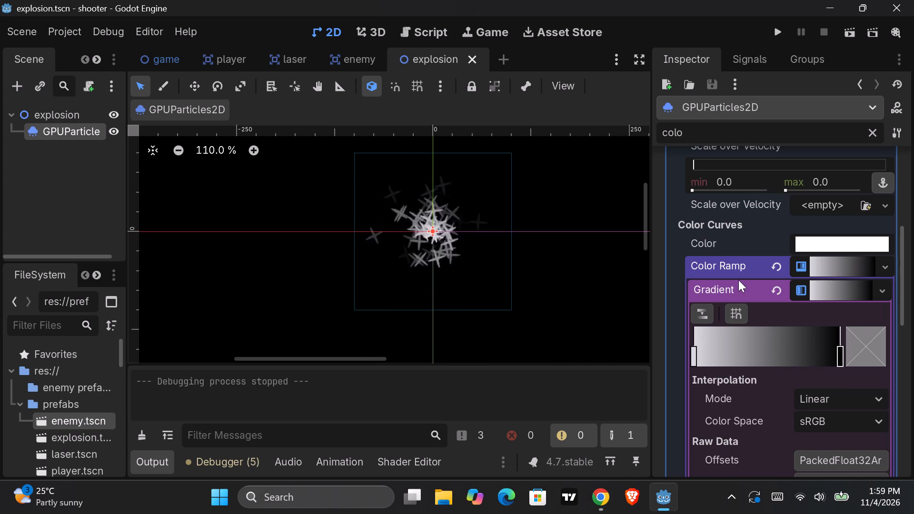
scroll(738, 280, "up", 5)
left_click(812, 244)
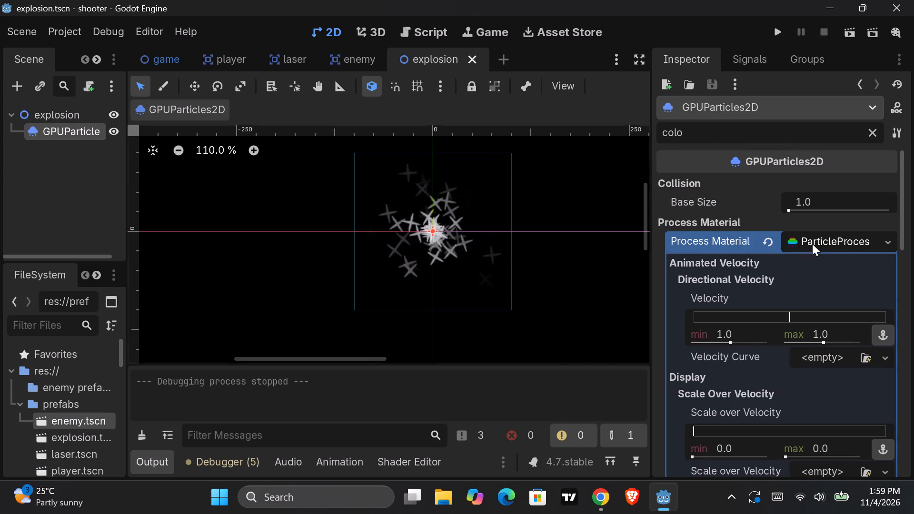
left_click(812, 244)
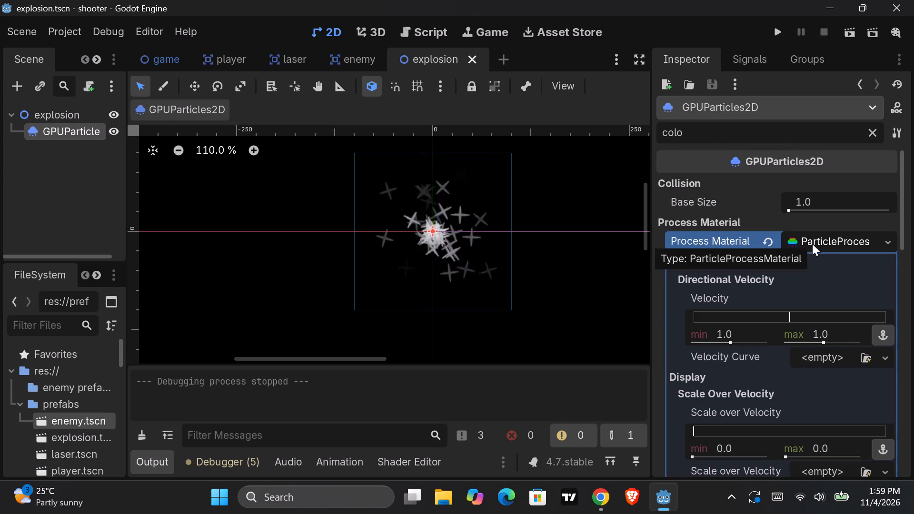
scroll(773, 222, "up", 3)
left_click(870, 132)
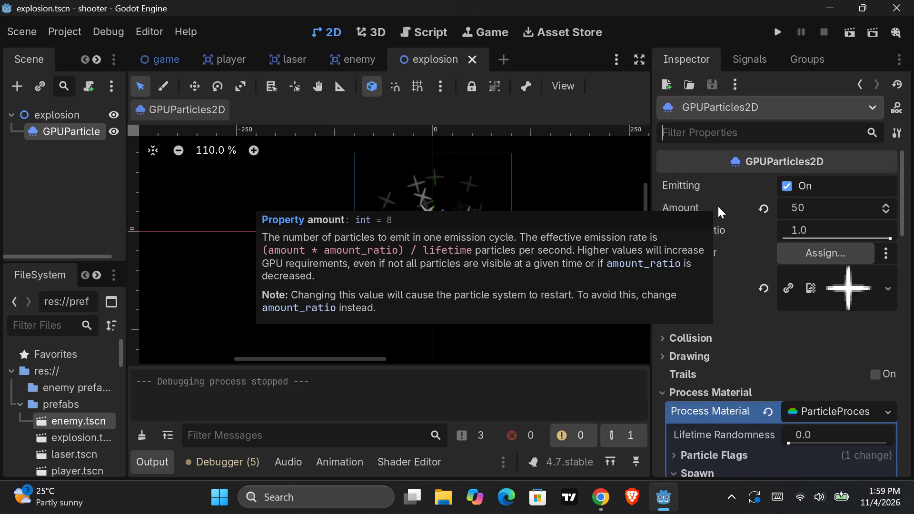
left_click(697, 316)
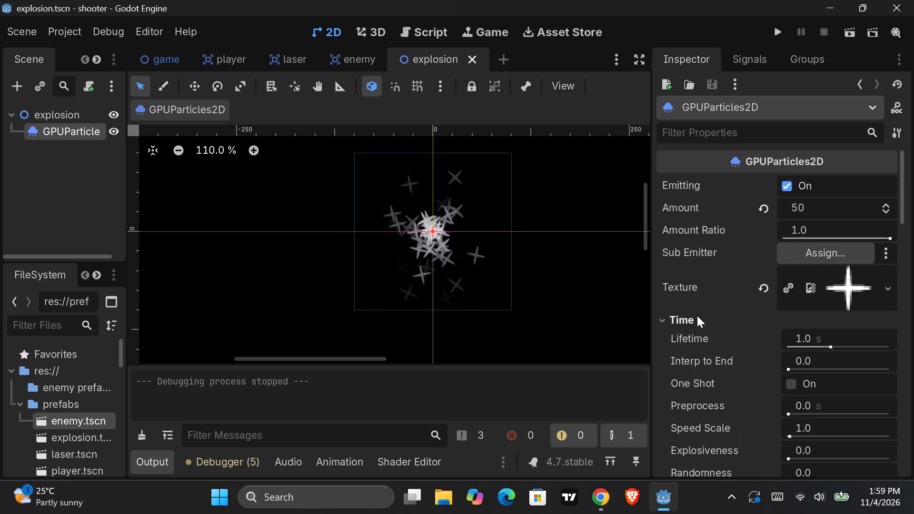
left_click(793, 362)
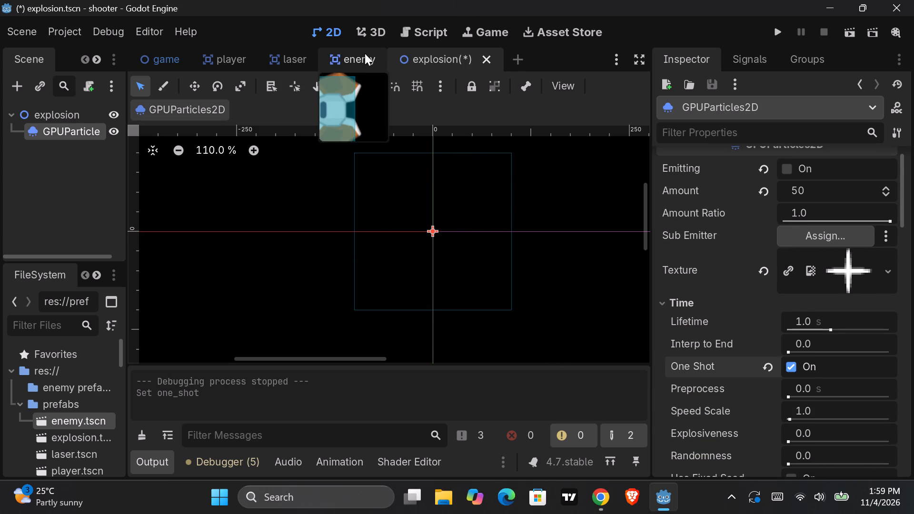
key("ctrl+s")
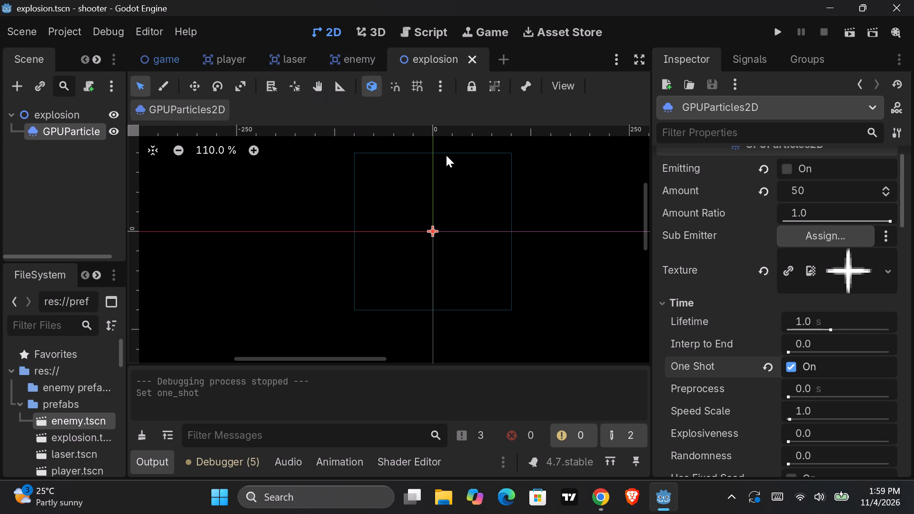
Run the project and shoot at enemies across the play area to check the explosion effect with One Shot enabled.
left_click(774, 33)
key("space")
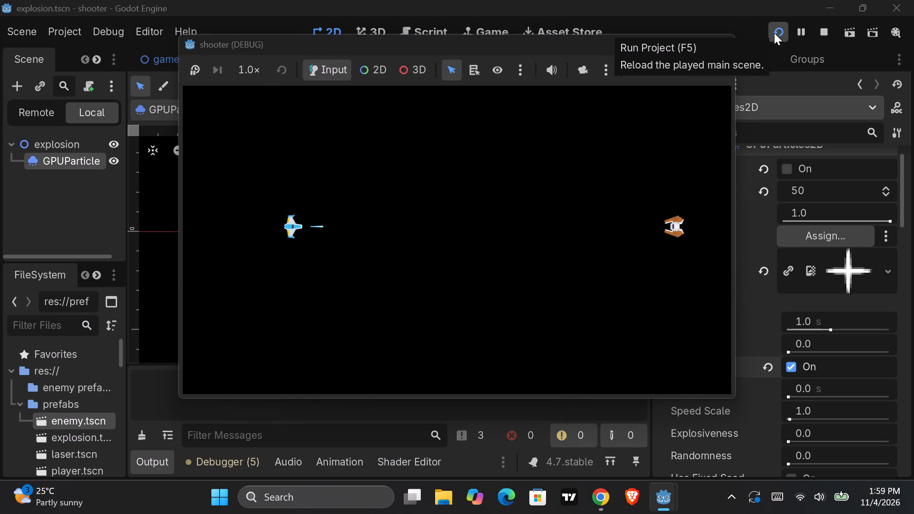
key("Up")
key("Up")
key("space")
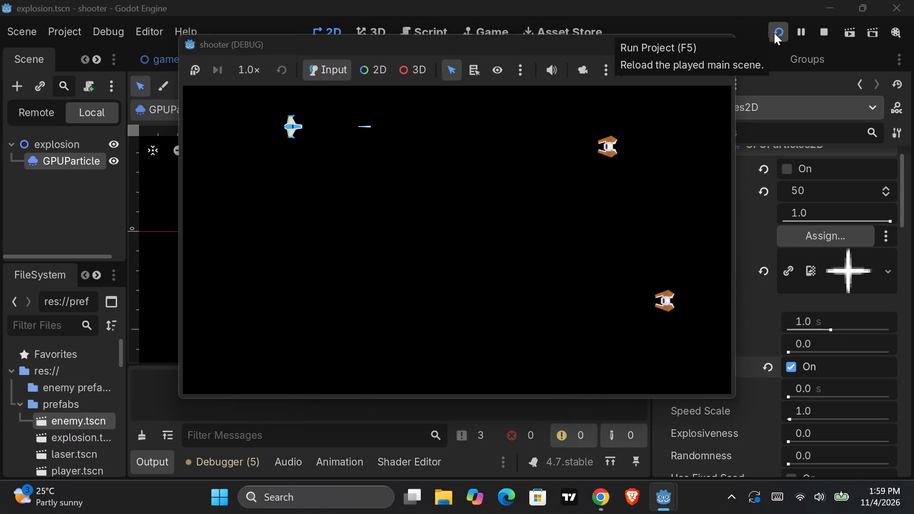
key("Down")
key("space")
key("space")
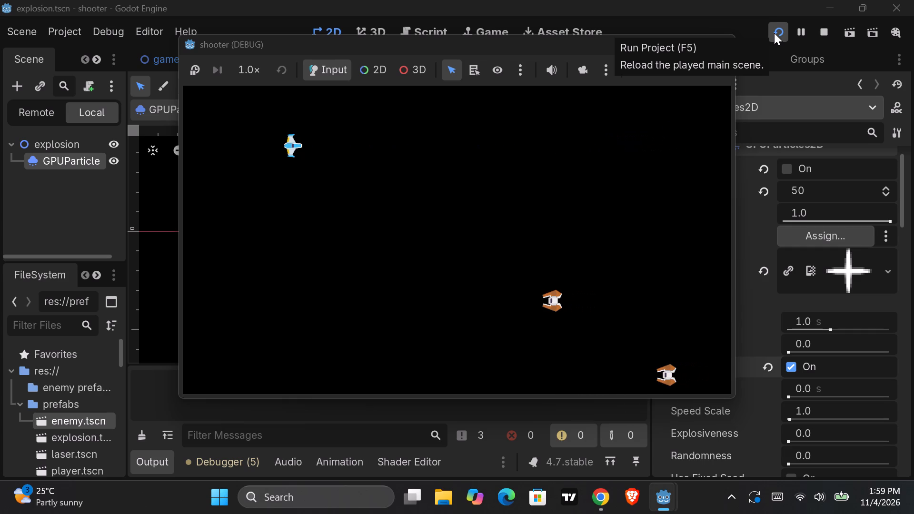
key("Down")
key("Down")
key("space")
key("Down")
key("space")
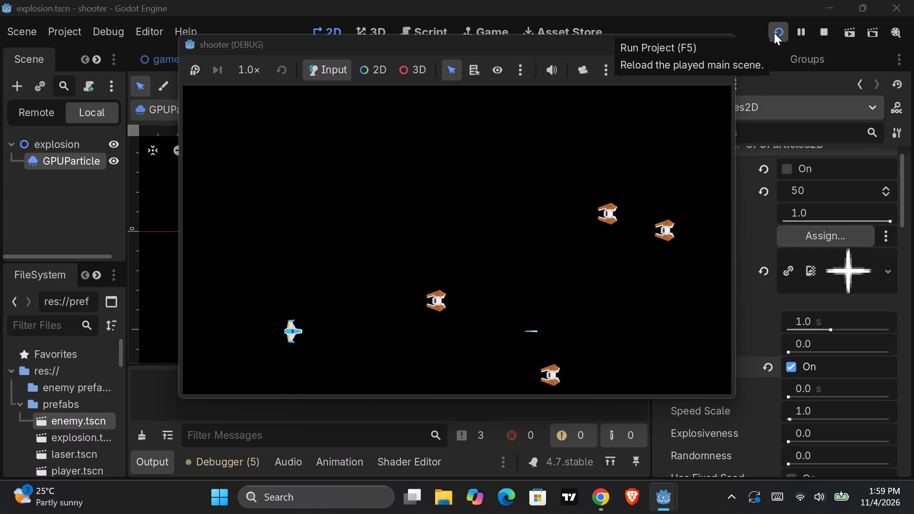
key("Down")
key("space")
key("Up")
key("space")
key("Up")
key("space")
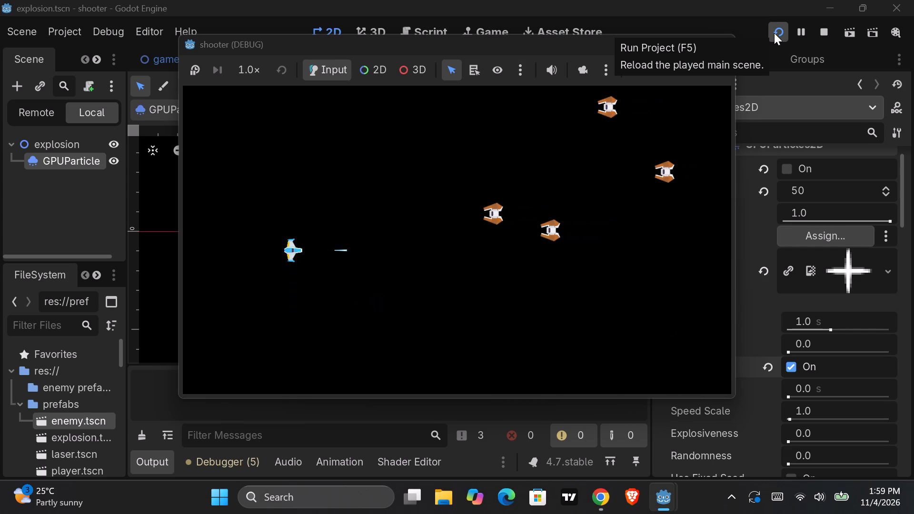
key("Up")
key("space")
key("space")
key("Up")
key("Up")
key("space")
key("space")
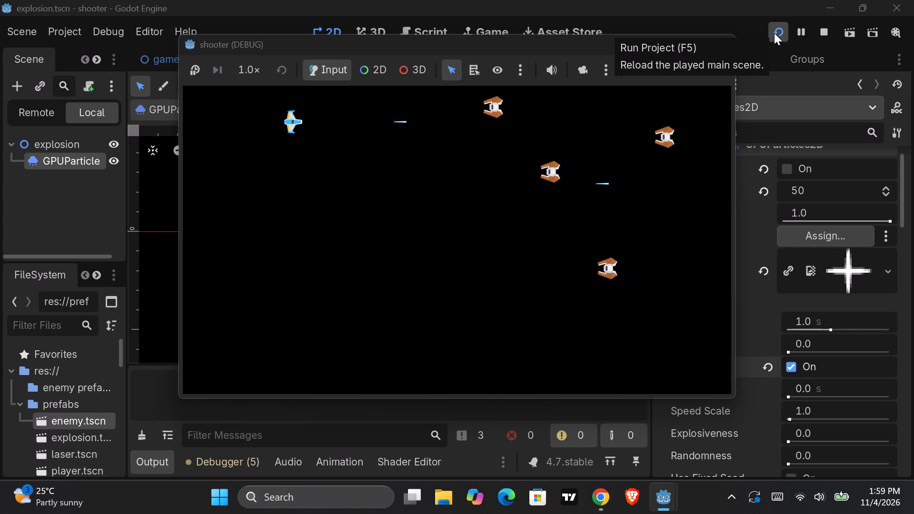
key("space")
key("space")
key("space")
key("Down")
key("space")
key("Up")
key("space")
key("space")
key("Down")
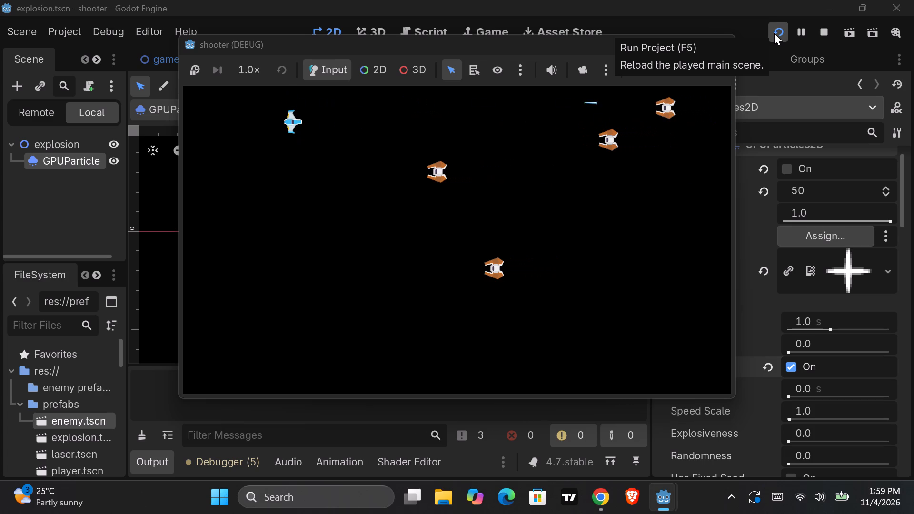
key("Down")
key("space")
key("Down")
key("Up")
key("space")
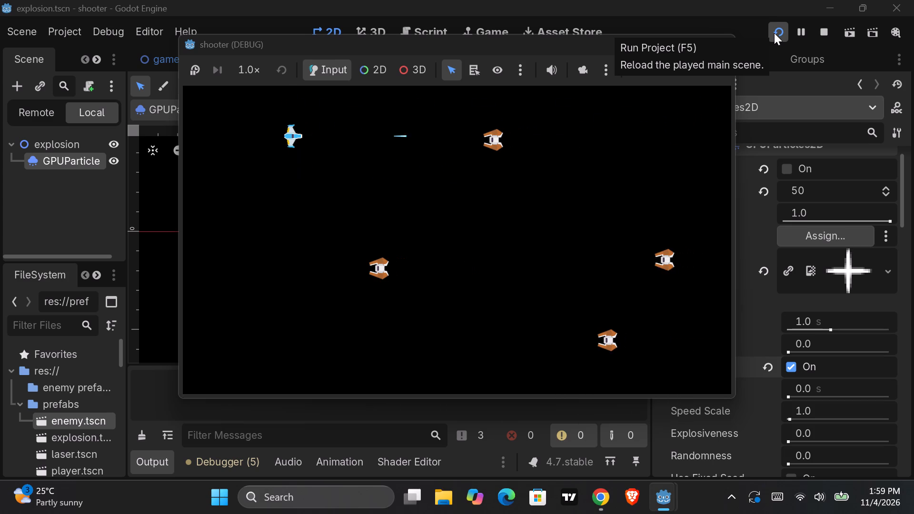
key("Down")
key("Down")
key("Down")
key("space")
key("Down")
key("Down")
key("space")
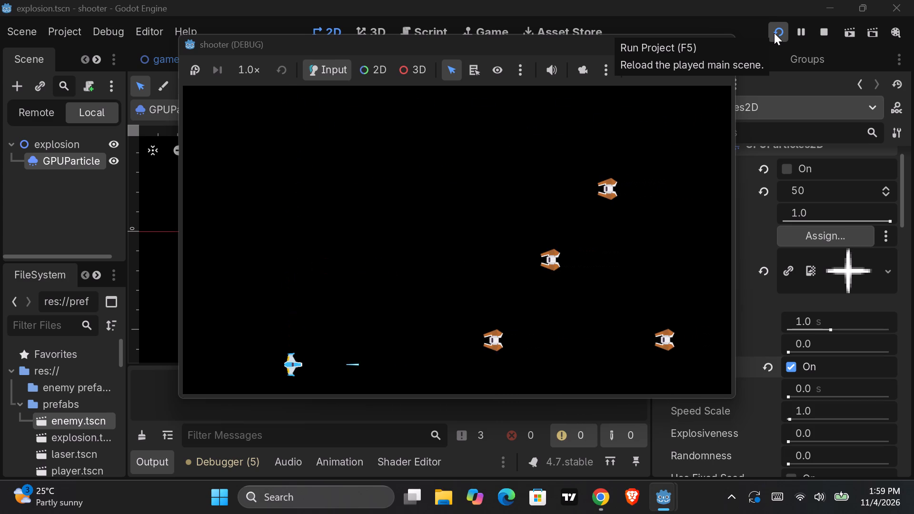
key("Up")
key("space")
key("Up")
key("space")
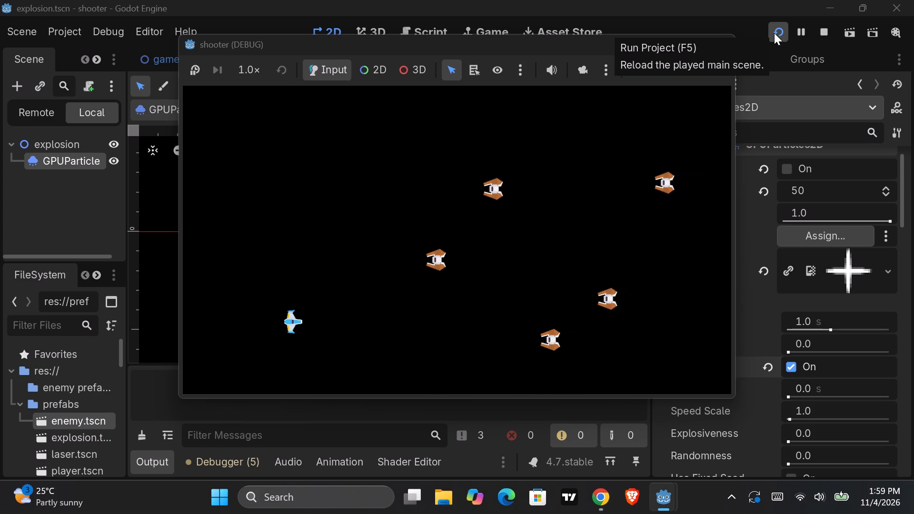
key("Up")
key("space")
key("Up")
key("space")
key("Down")
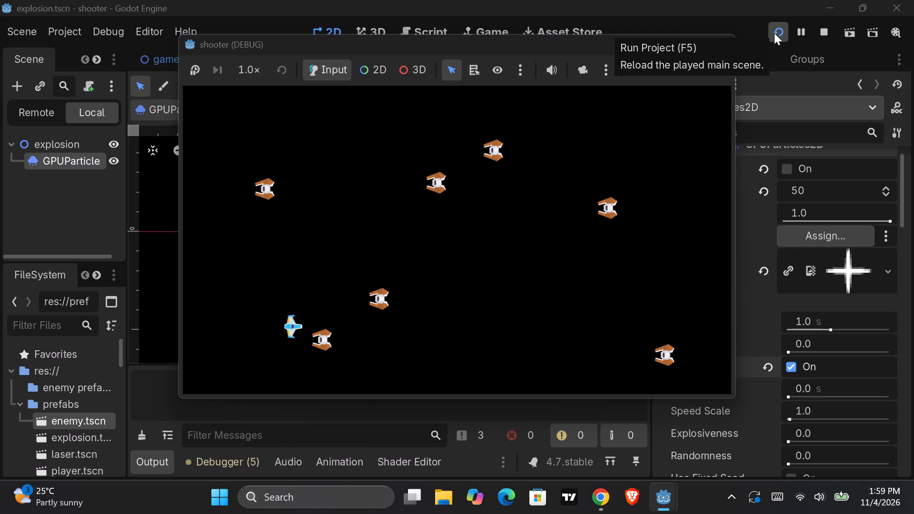
left_click(724, 45)
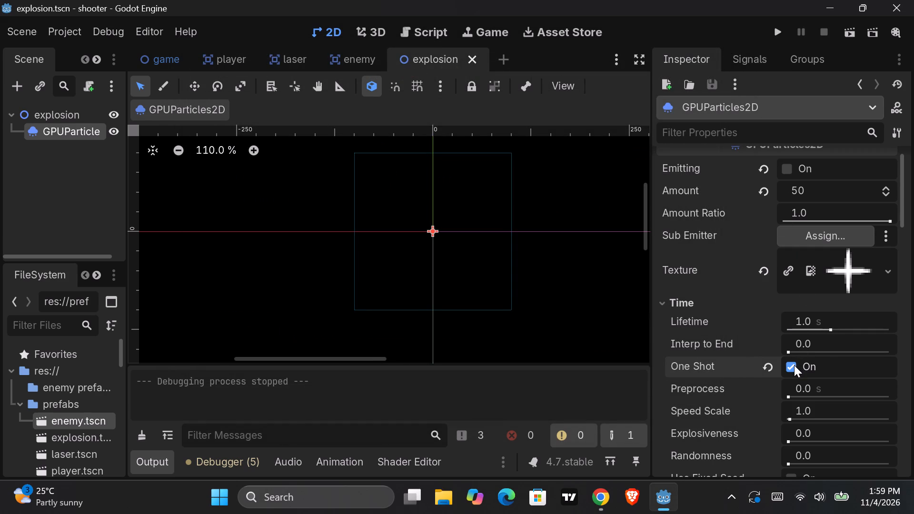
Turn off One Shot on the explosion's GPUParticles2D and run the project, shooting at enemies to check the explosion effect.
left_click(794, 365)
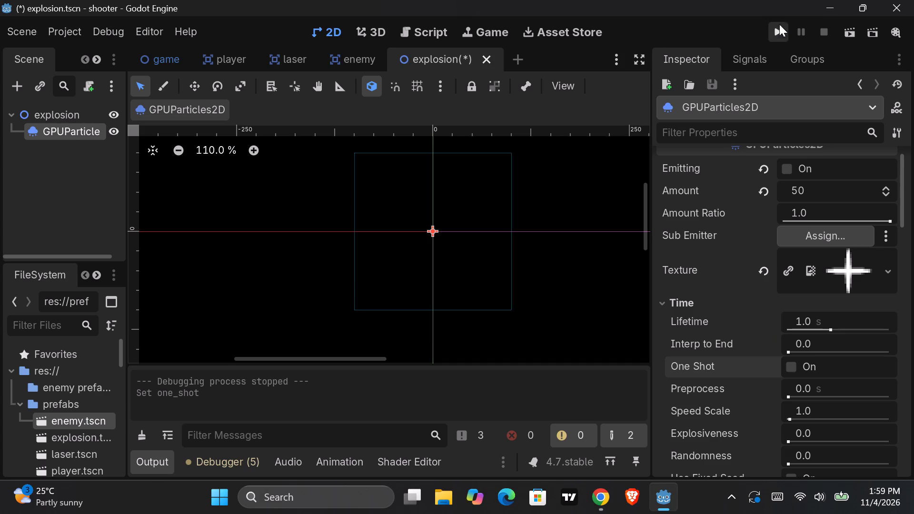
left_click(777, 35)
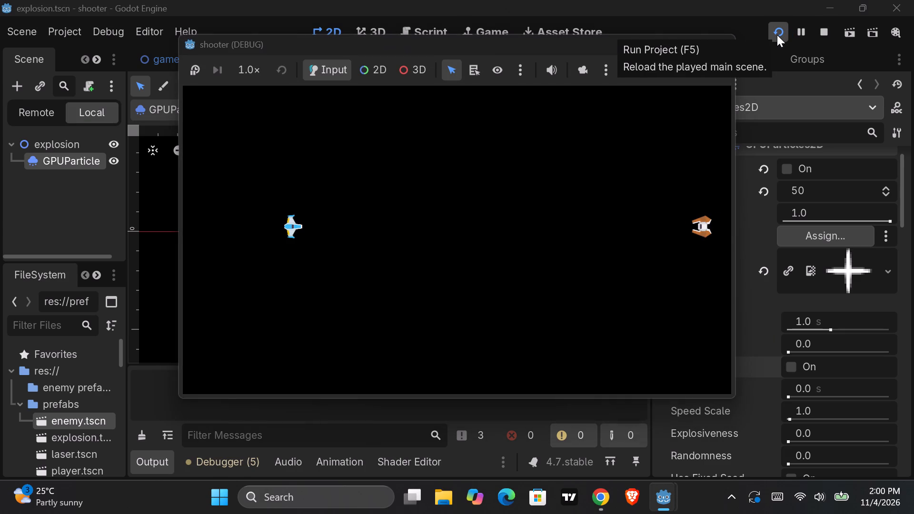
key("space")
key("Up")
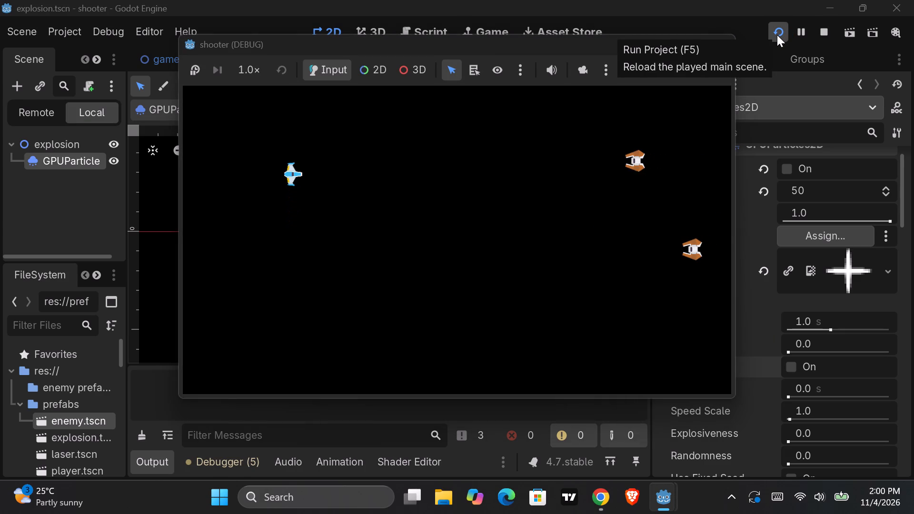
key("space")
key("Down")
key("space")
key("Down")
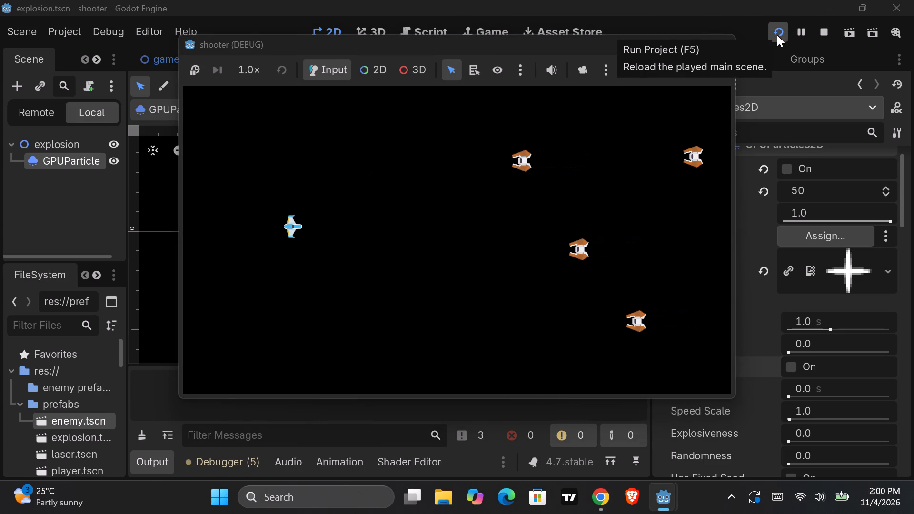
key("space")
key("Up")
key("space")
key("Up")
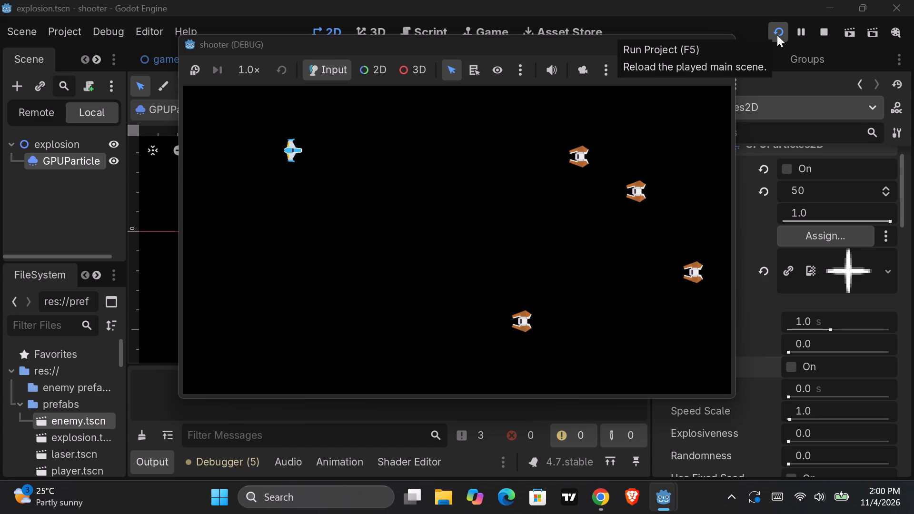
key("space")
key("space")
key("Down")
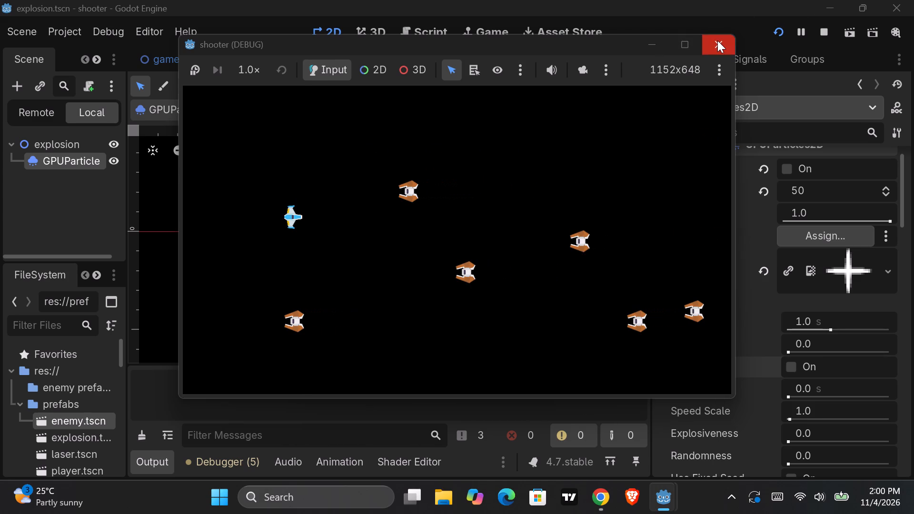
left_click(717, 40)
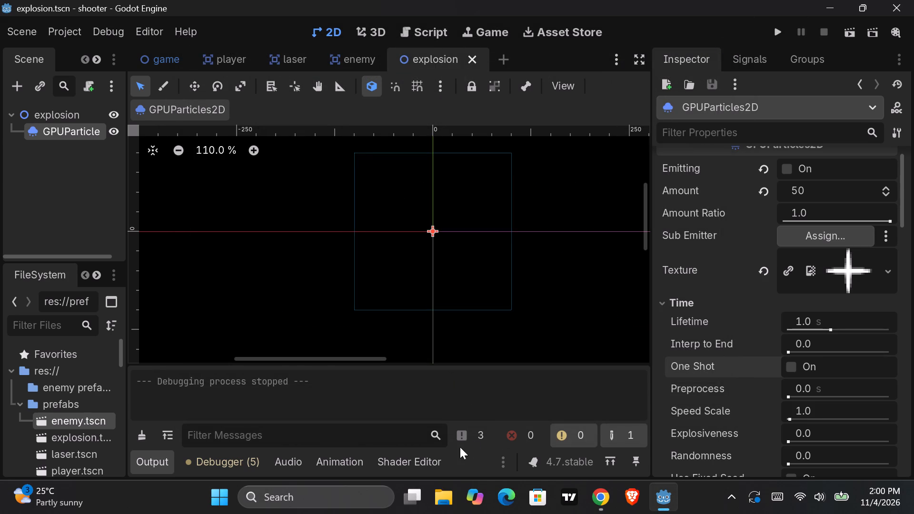
Show the standard messages in the Output log and read through them.
left_click(475, 435)
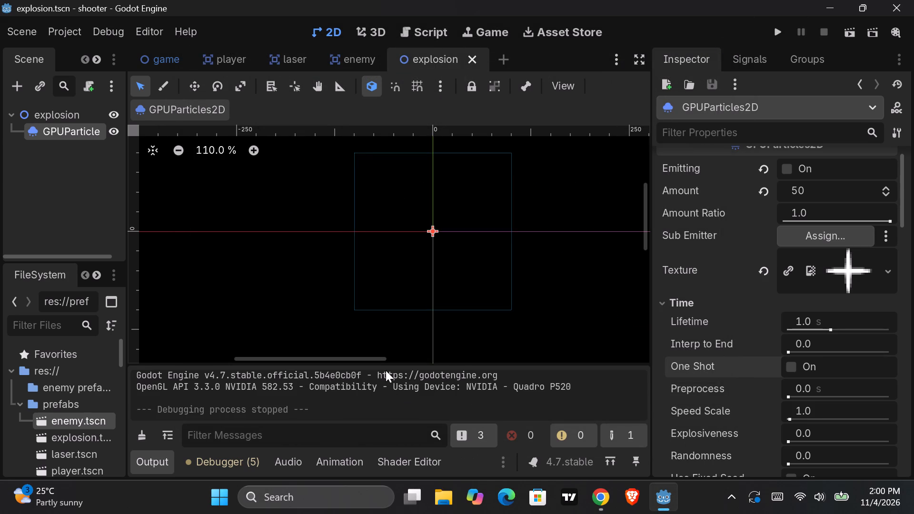
scroll(386, 370, "down", 1)
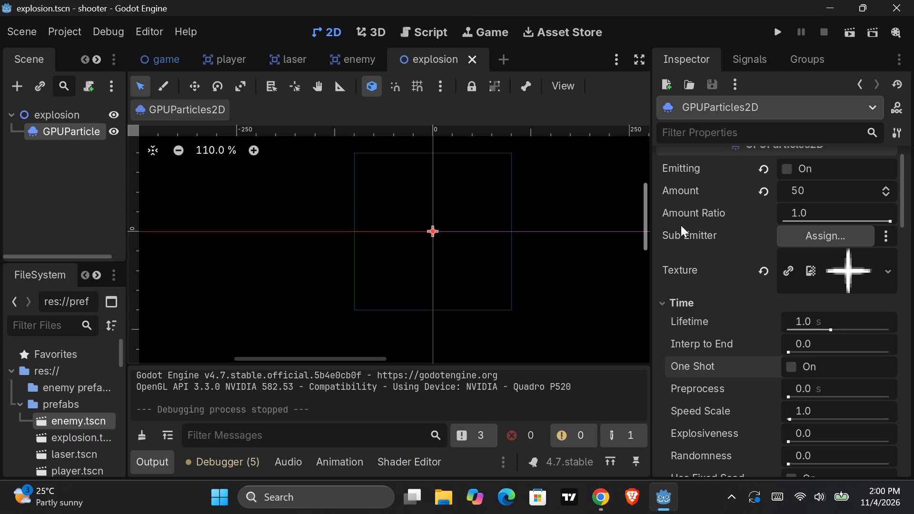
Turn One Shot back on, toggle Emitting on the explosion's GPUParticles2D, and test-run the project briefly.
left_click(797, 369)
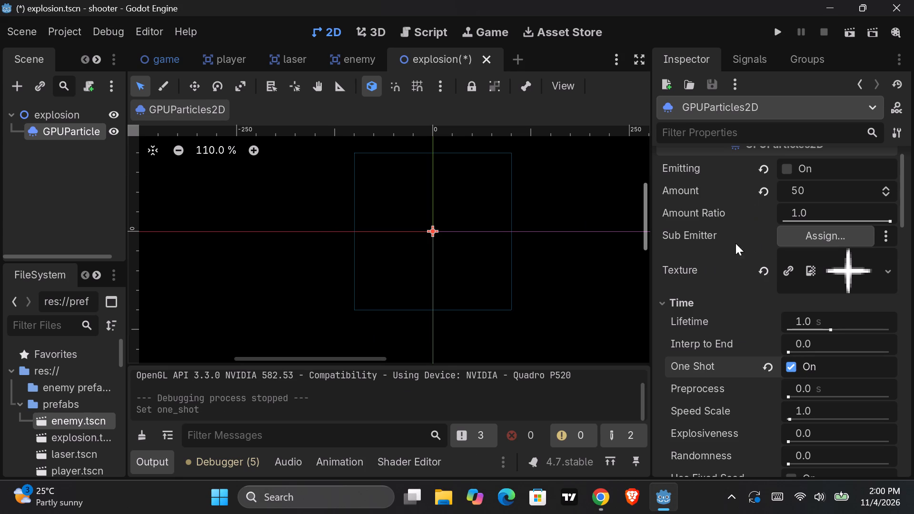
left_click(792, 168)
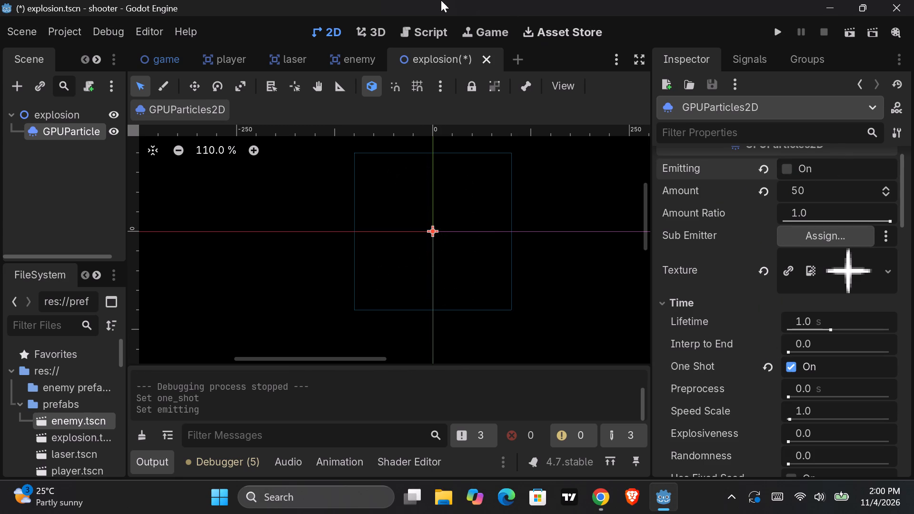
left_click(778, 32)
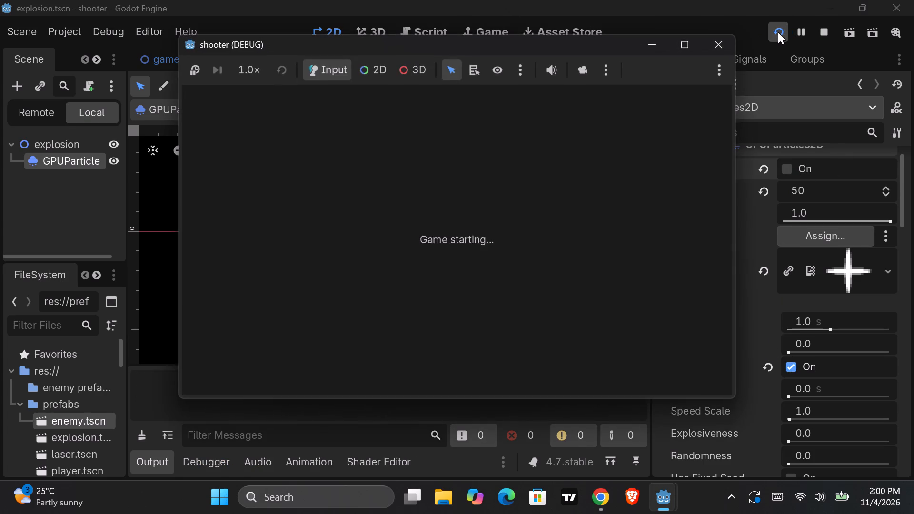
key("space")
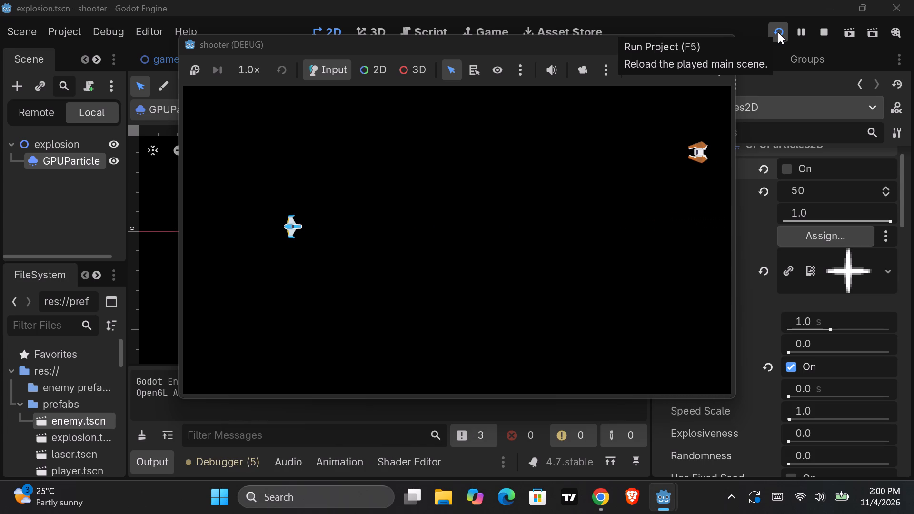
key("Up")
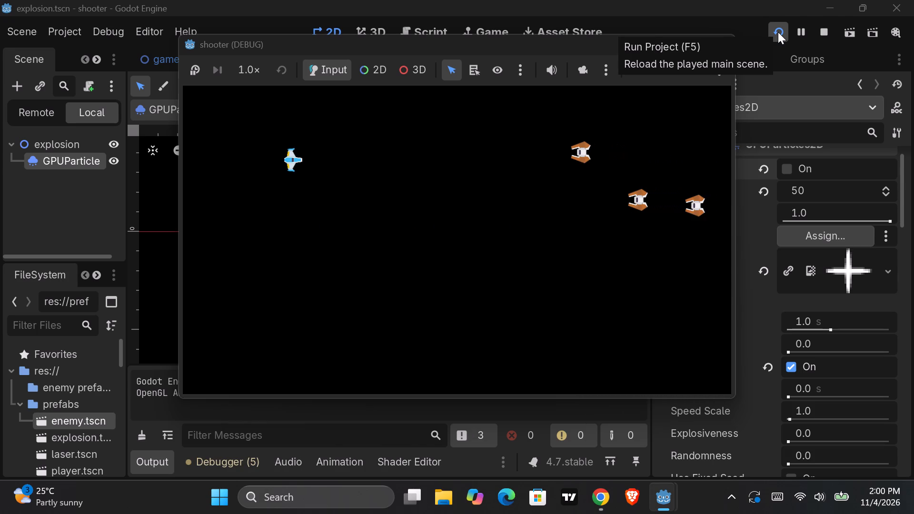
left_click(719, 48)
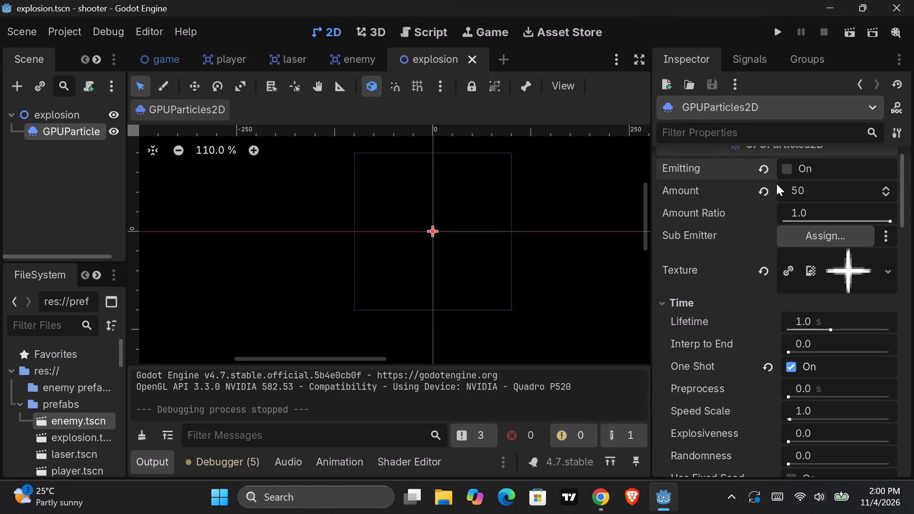
Compare the particle preview with One Shot on and off, leave One Shot off and Emitting on, and save the explosion scene.
left_click(787, 172)
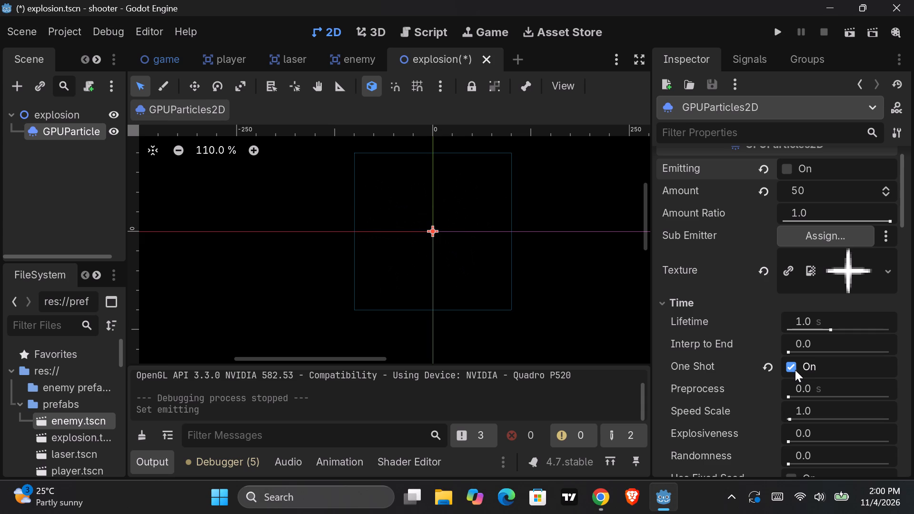
left_click(792, 371)
left_click(788, 170)
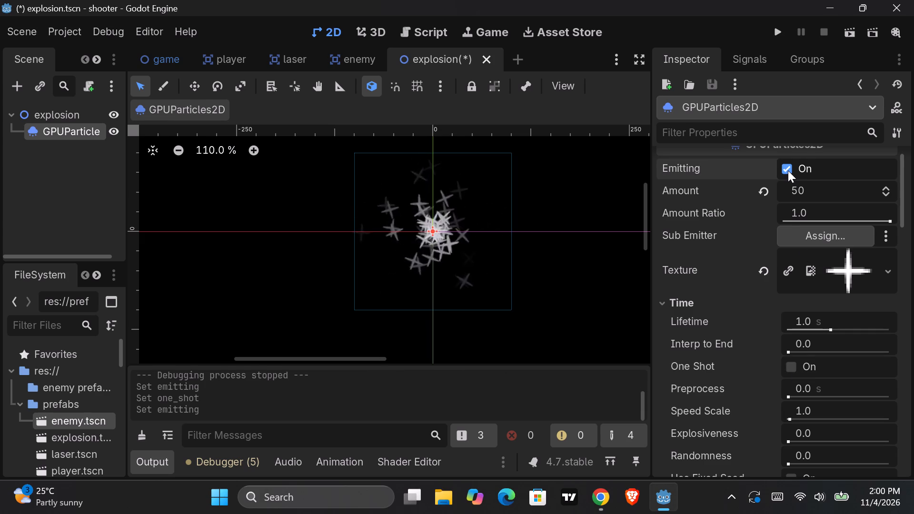
left_click(794, 367)
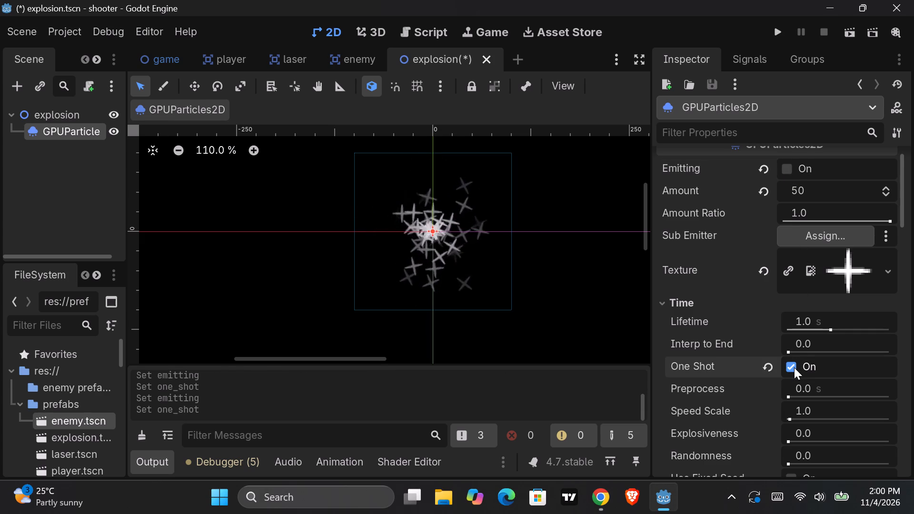
left_click(794, 367)
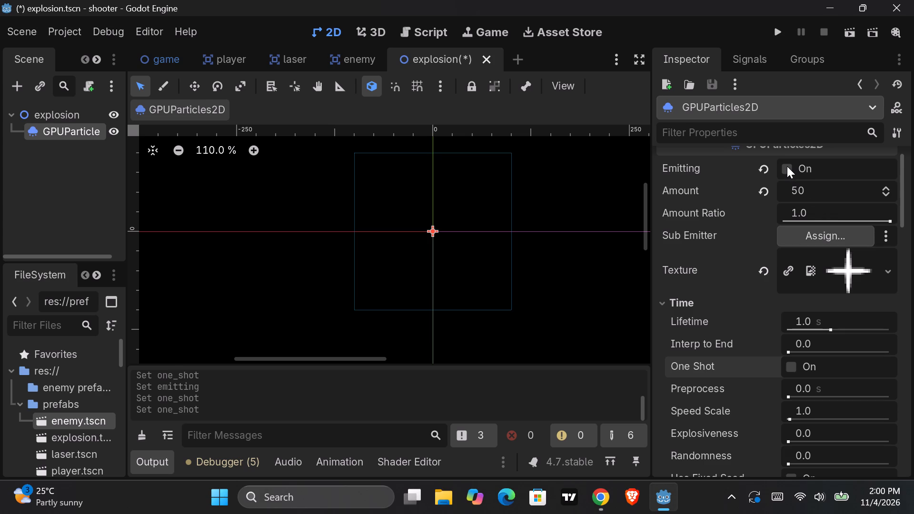
left_click(787, 166)
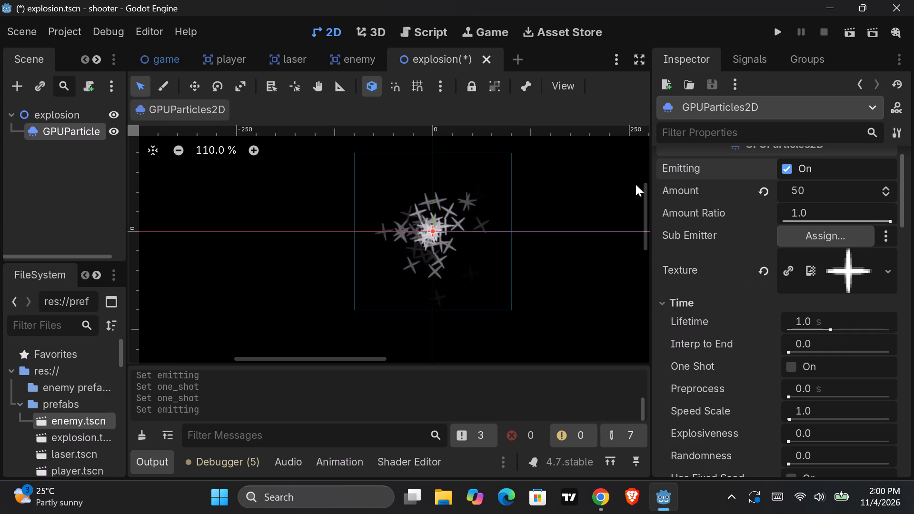
key("ctrl+s")
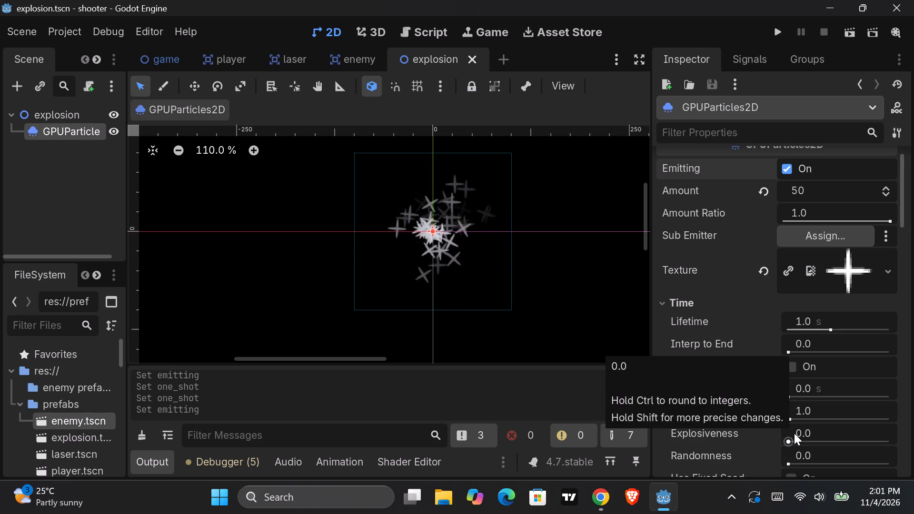
Set the explosion particles' Explosiveness to 1.0.
left_click_drag(792, 441, 883, 442)
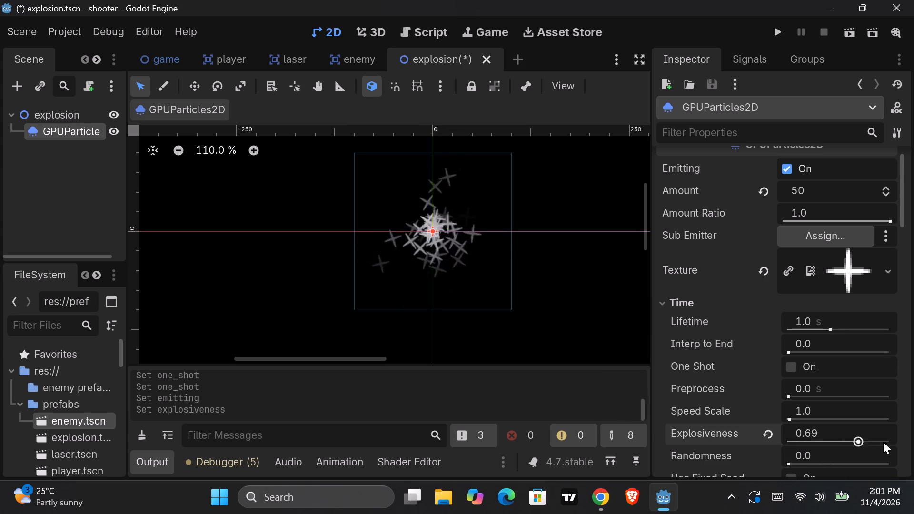
left_click_drag(883, 442, 905, 442)
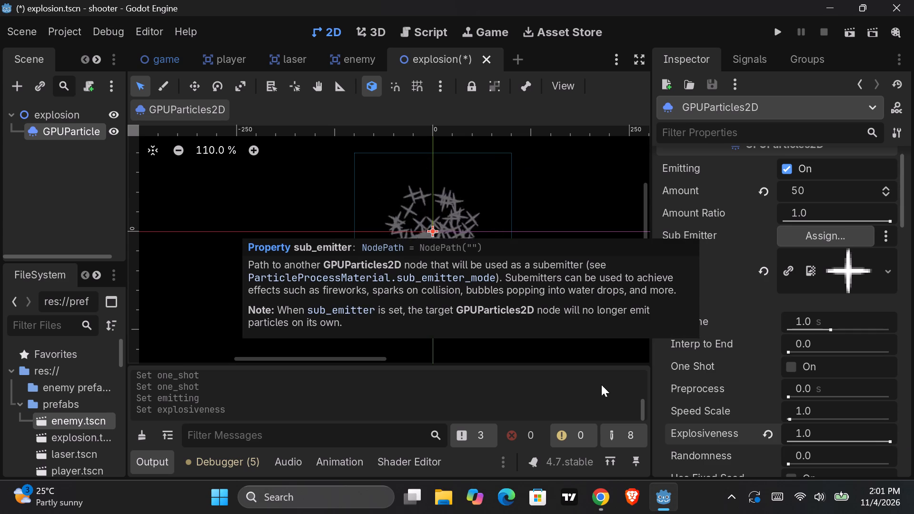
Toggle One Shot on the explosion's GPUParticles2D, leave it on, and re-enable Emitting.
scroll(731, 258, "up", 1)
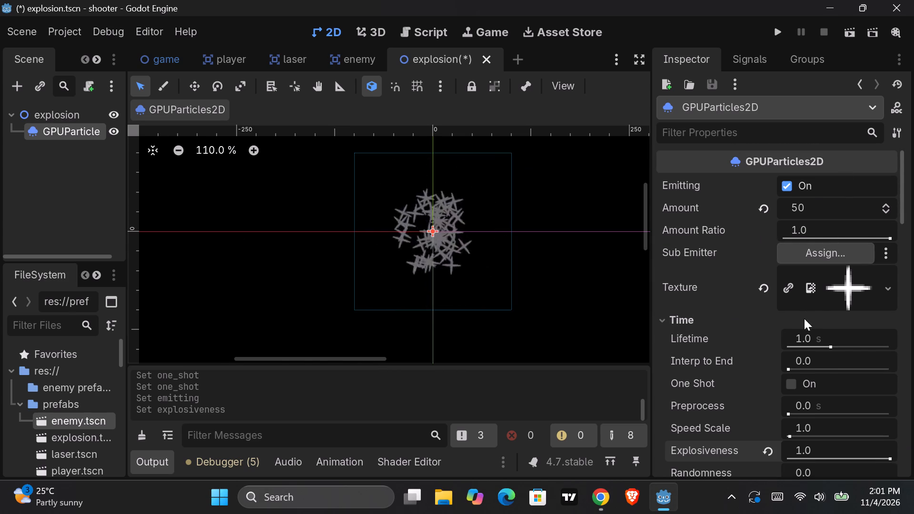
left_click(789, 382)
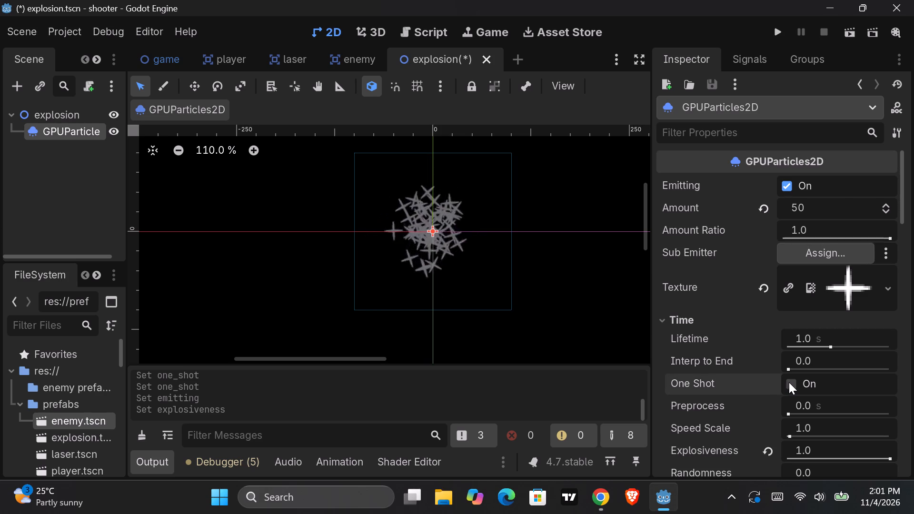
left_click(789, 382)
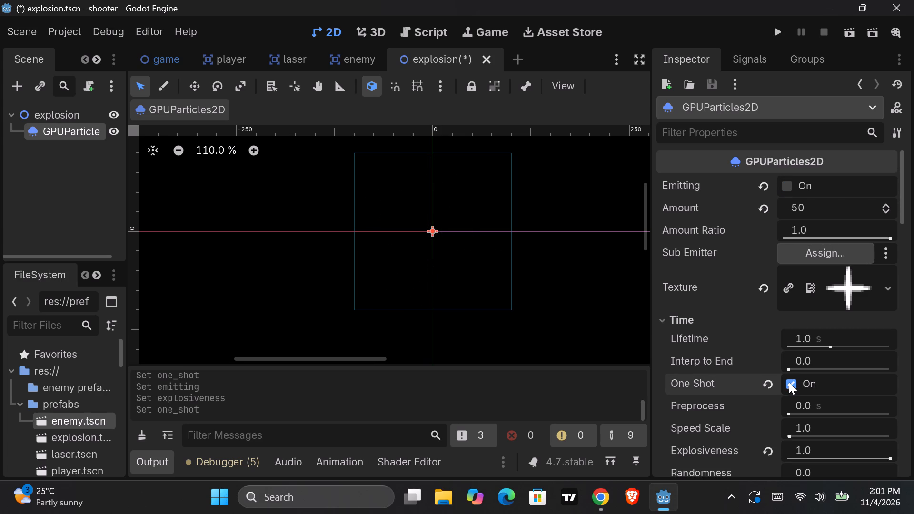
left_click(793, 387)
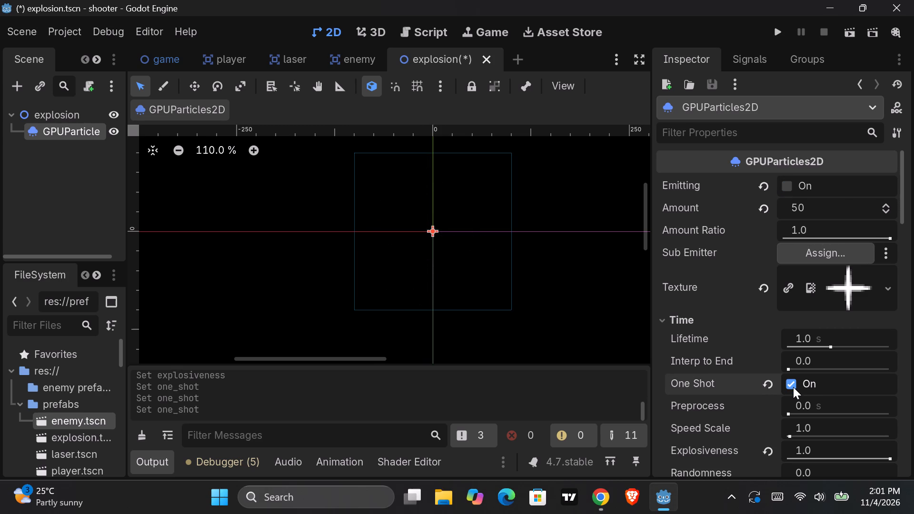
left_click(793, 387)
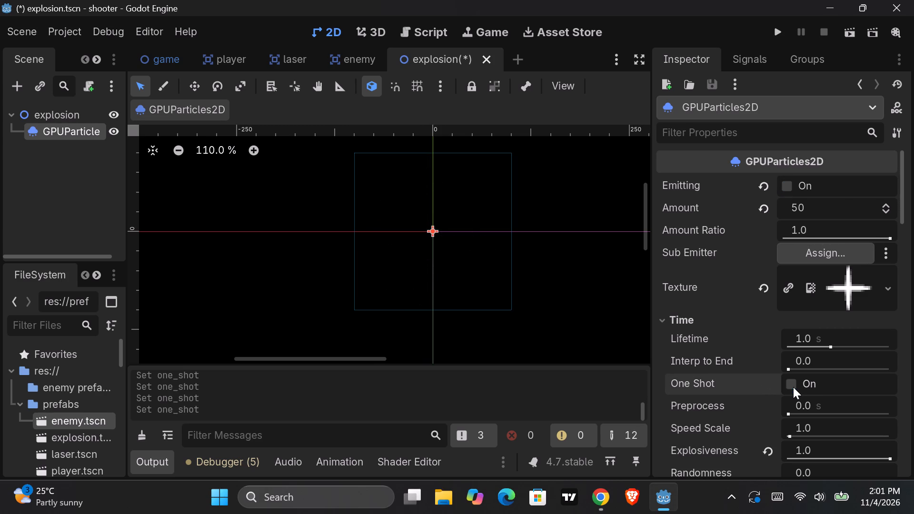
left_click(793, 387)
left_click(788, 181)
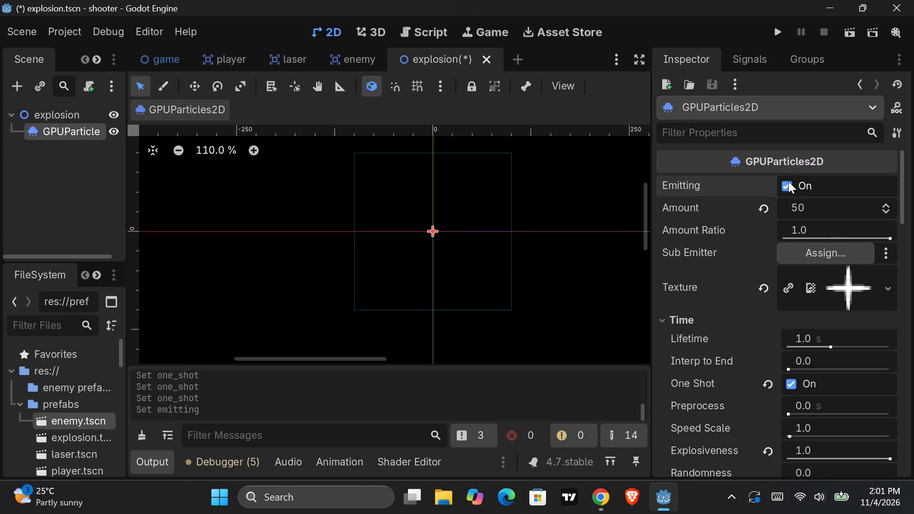
Run the project and fire at the enemies to check the explosion with One Shot on.
left_click(776, 40)
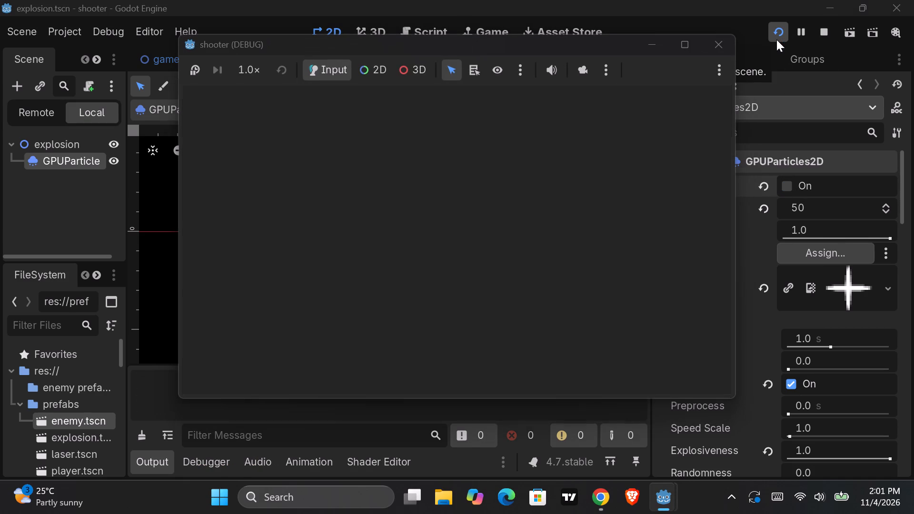
left_click(788, 183)
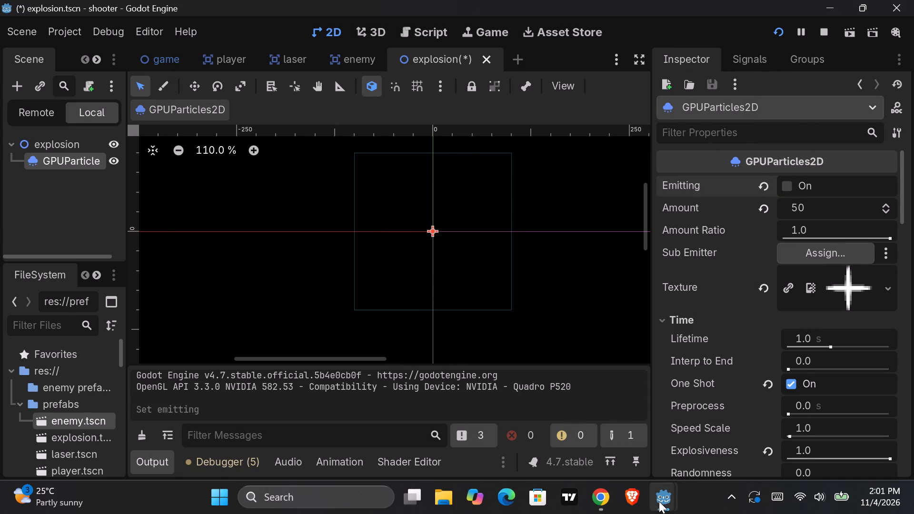
left_click(718, 425)
key("space")
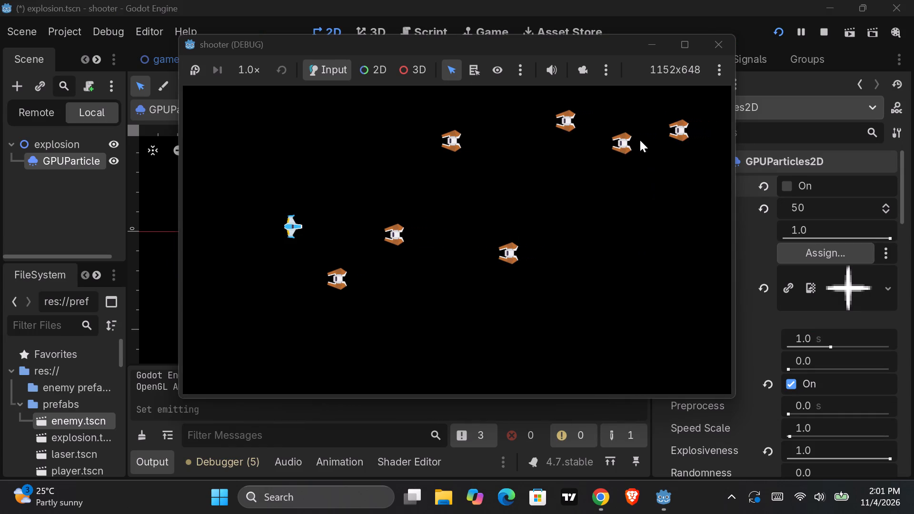
left_click(714, 45)
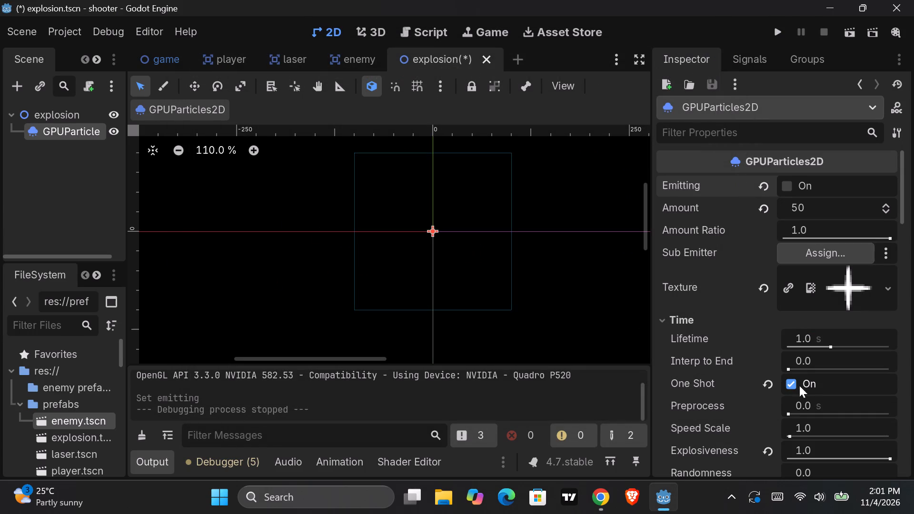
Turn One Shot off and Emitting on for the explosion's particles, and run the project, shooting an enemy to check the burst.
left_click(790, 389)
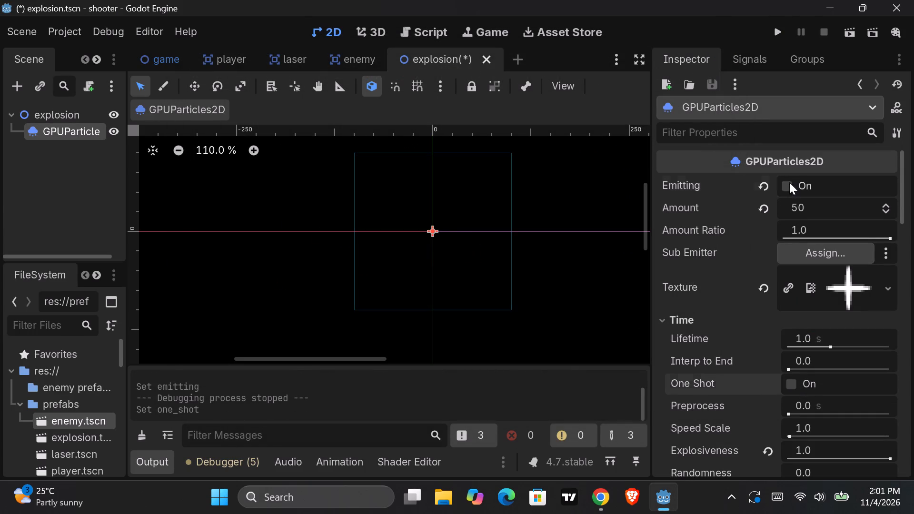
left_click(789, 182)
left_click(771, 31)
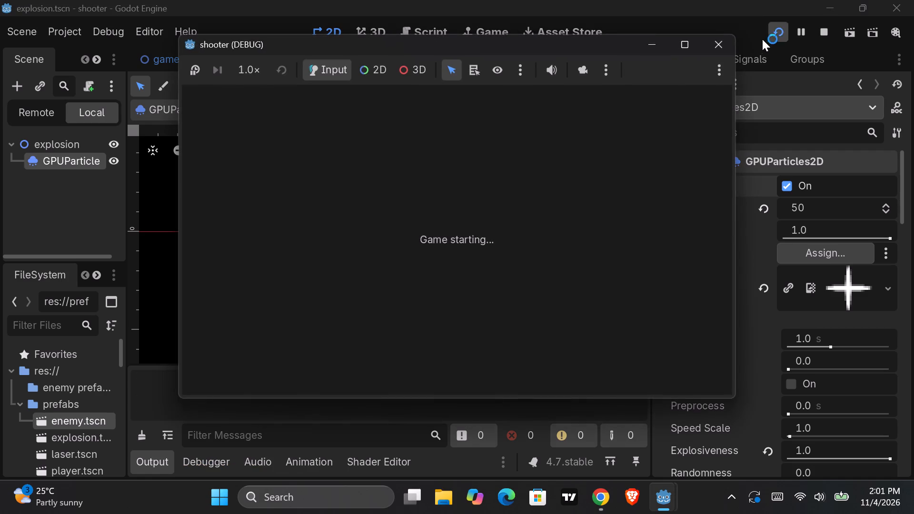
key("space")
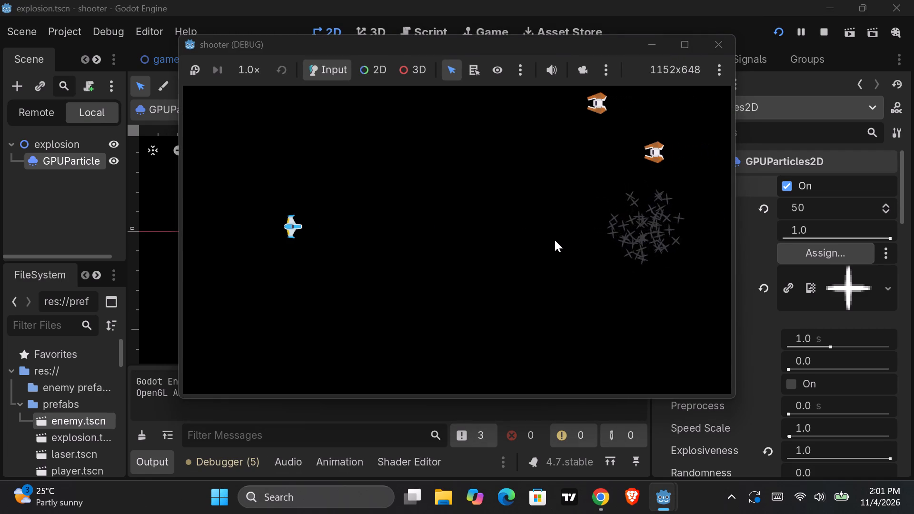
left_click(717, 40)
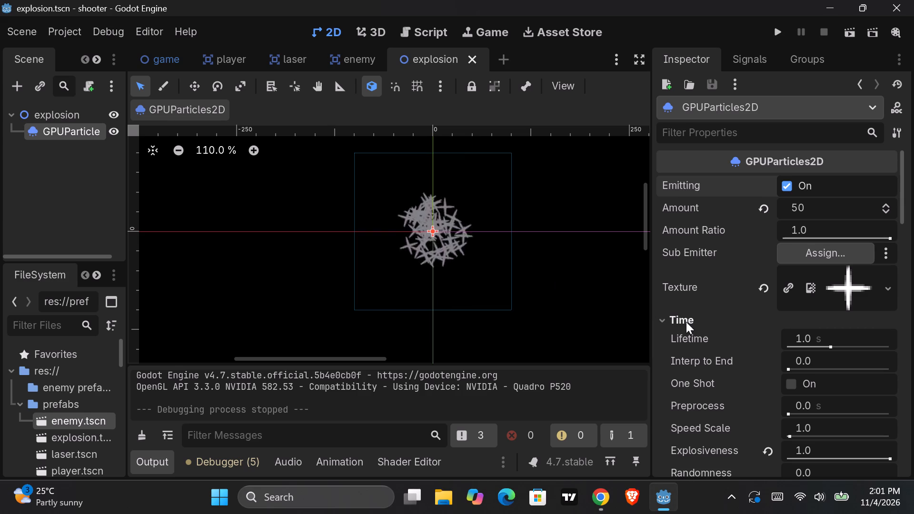
Look through the GPUParticles2D settings, including Time, Process Material, Drawing and Collision, for options that control the burst.
left_click(693, 383)
scroll(693, 383, "down", 1)
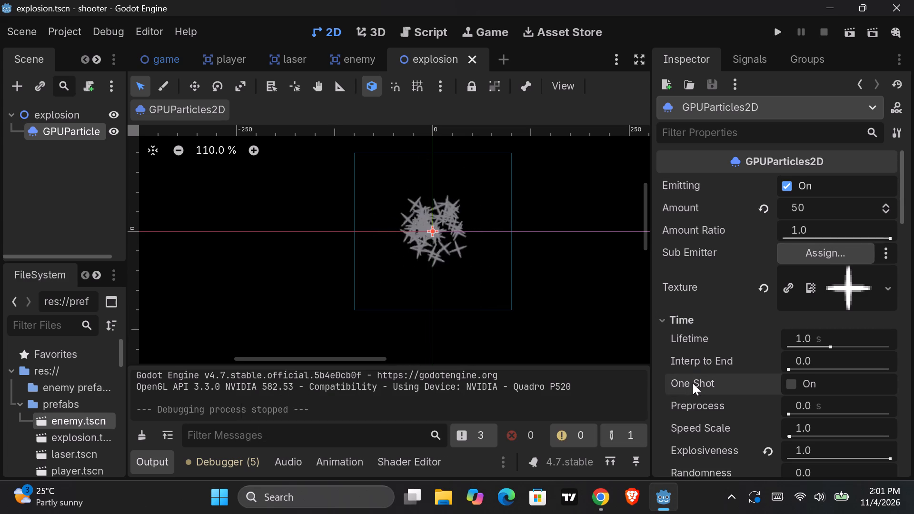
scroll(693, 383, "down", 2)
scroll(693, 383, "up", 1)
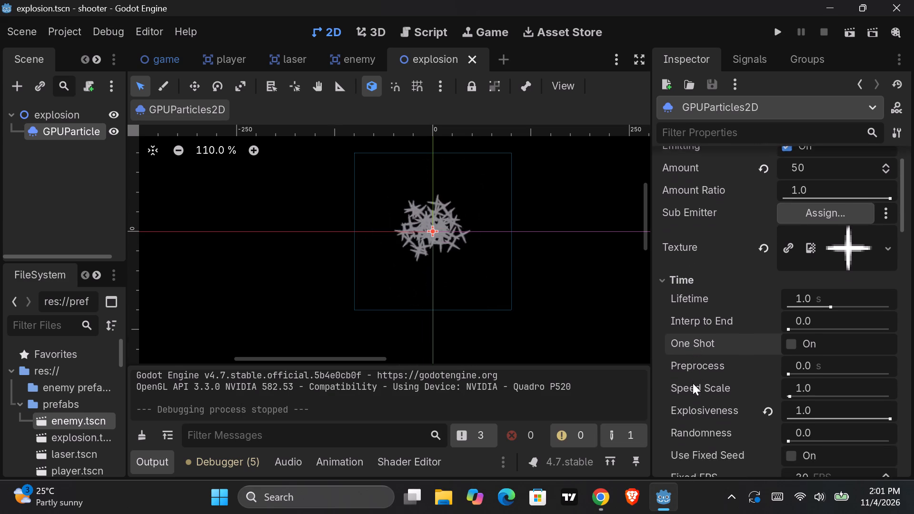
scroll(693, 383, "up", 2)
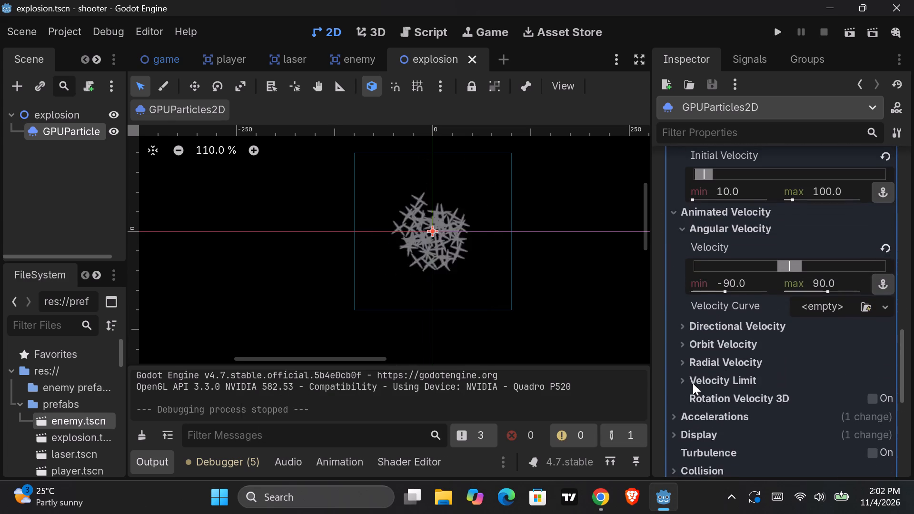
scroll(693, 383, "up", 3)
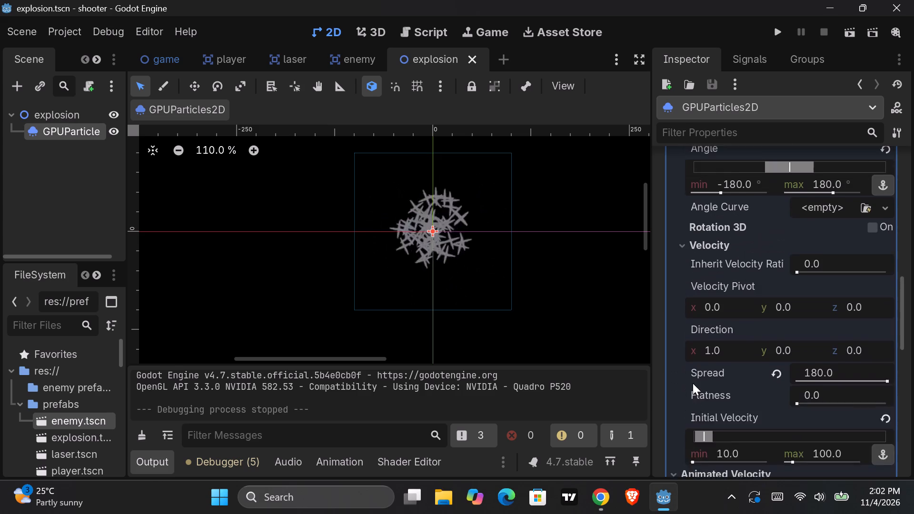
scroll(693, 383, "up", 1)
scroll(779, 299, "up", 2)
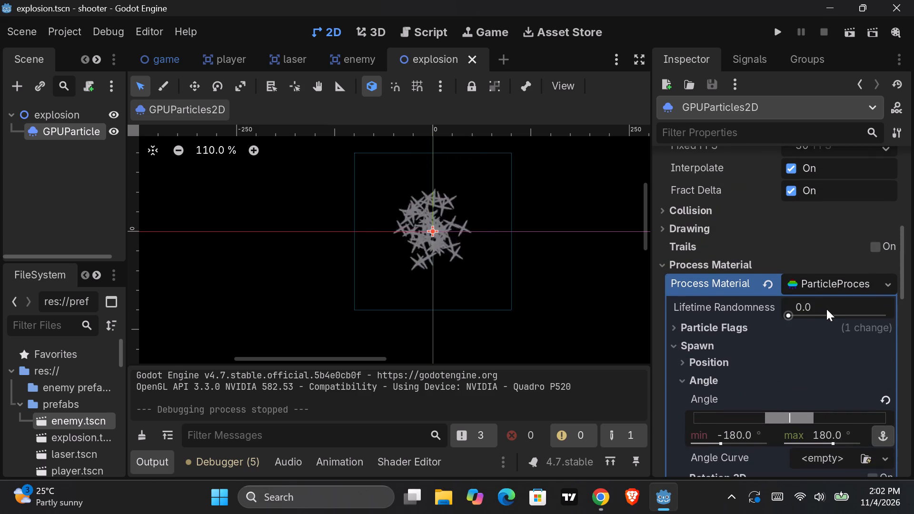
left_click(834, 288)
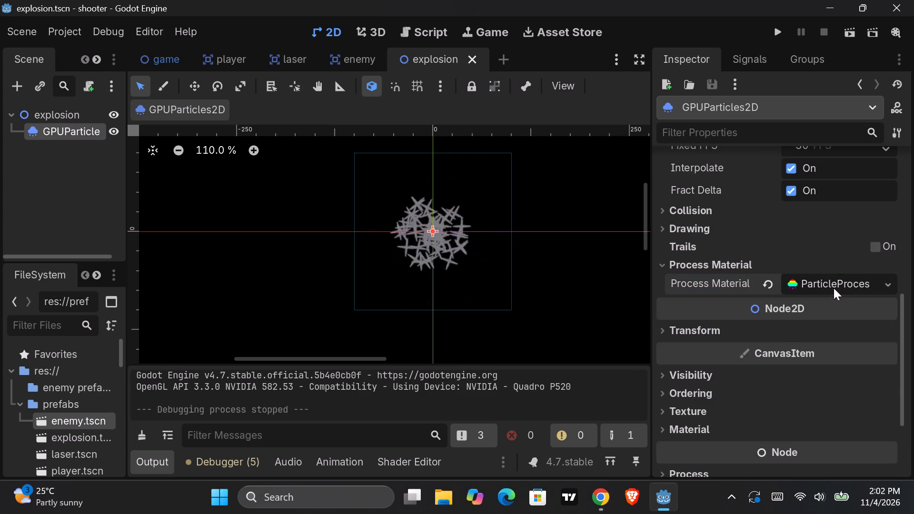
left_click(696, 228)
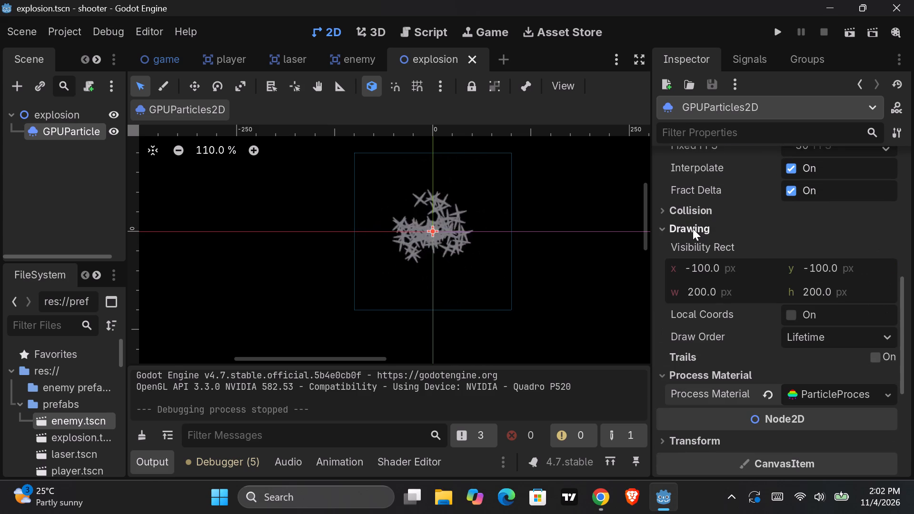
left_click_drag(693, 228, 693, 211)
left_click(693, 211)
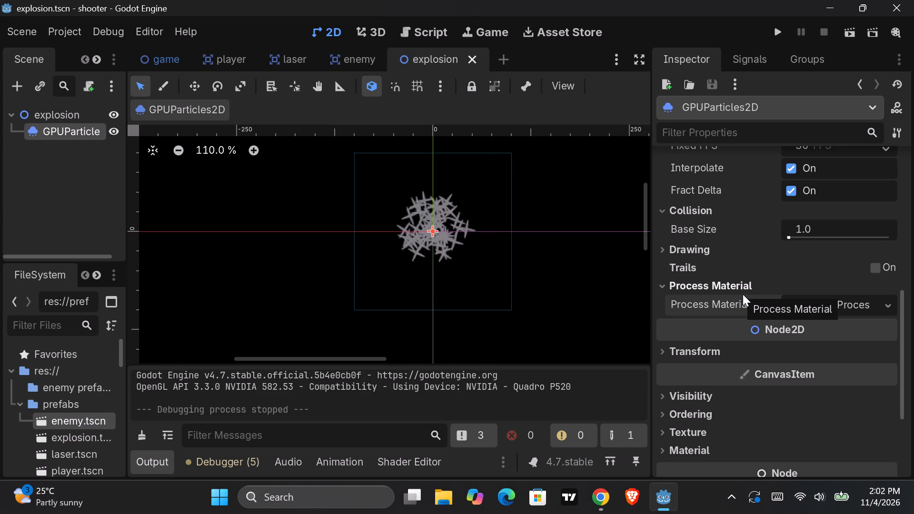
scroll(743, 294, "up", 1)
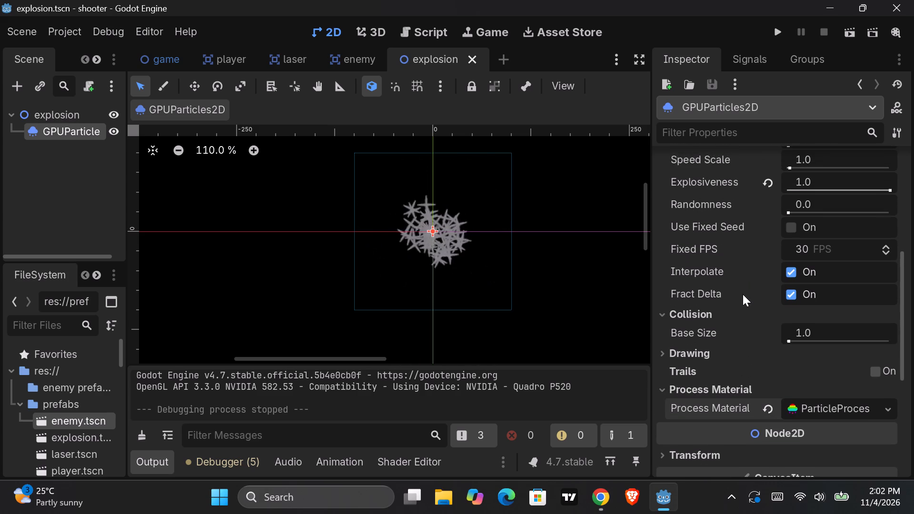
scroll(743, 294, "up", 2)
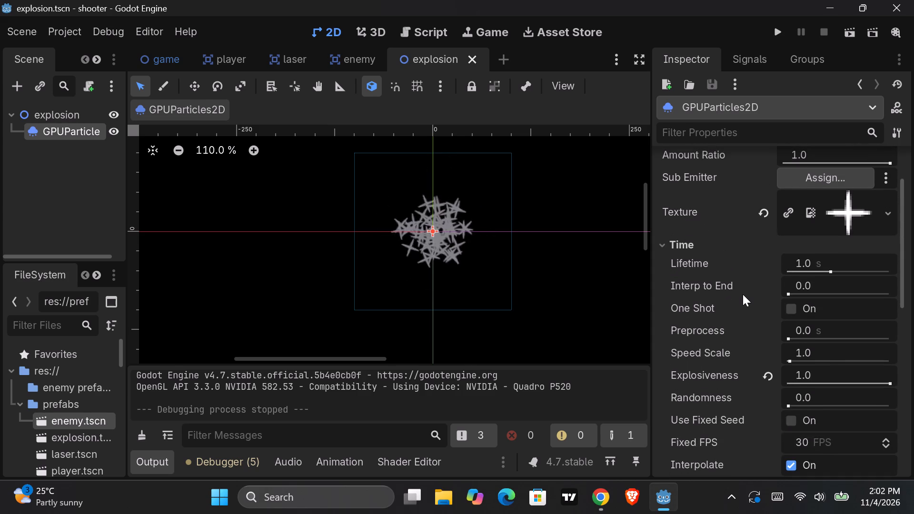
scroll(743, 294, "up", 1)
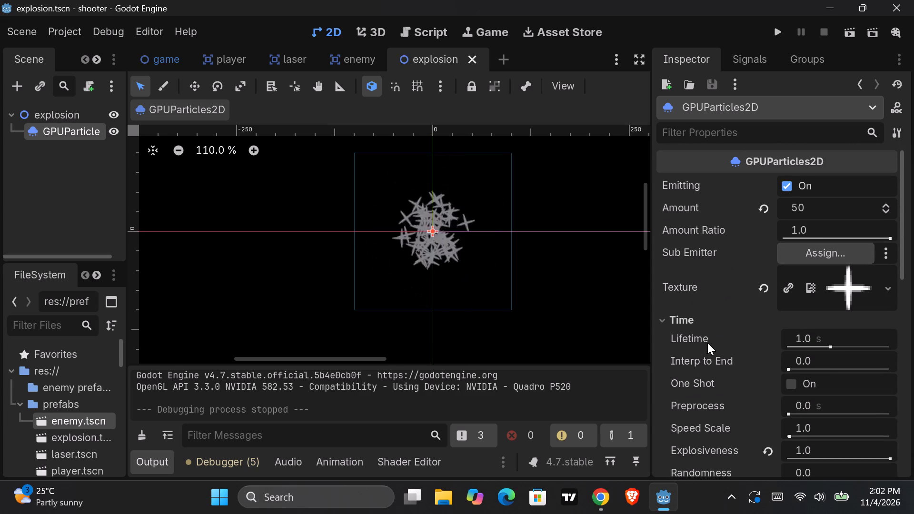
Turn One Shot back on for the explosion's particles and read the description of the Emitting property.
left_click(790, 382)
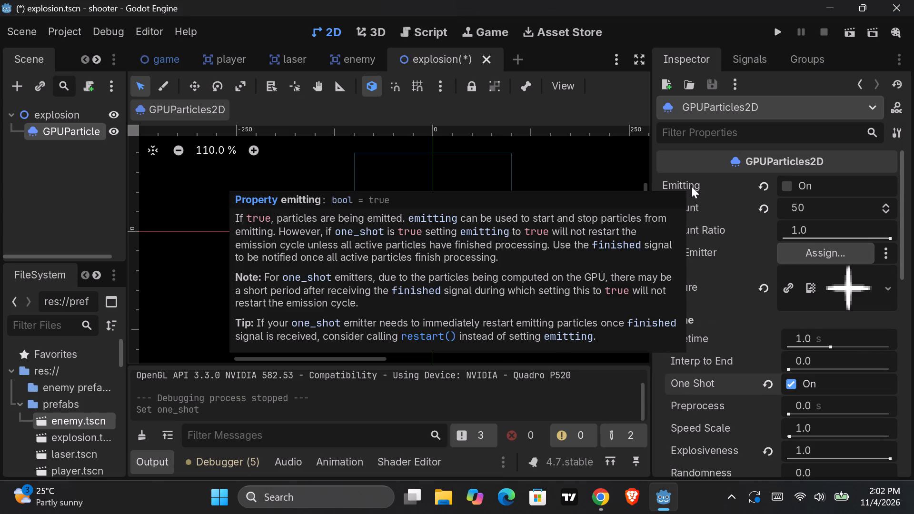
left_click_drag(691, 186, 683, 181)
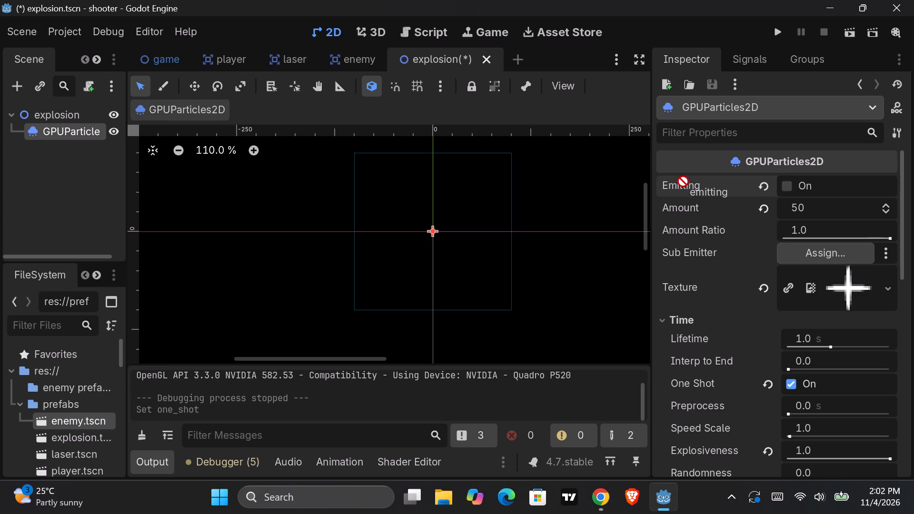
left_click_drag(683, 181, 682, 182)
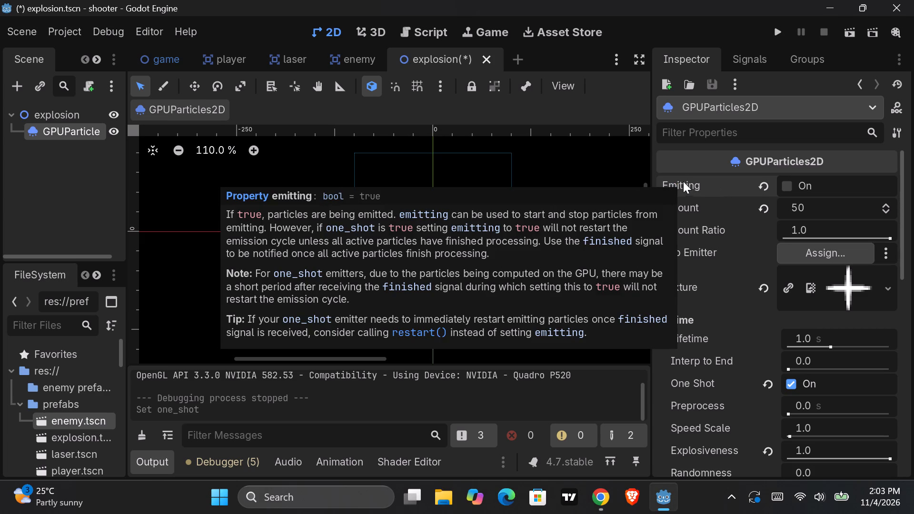